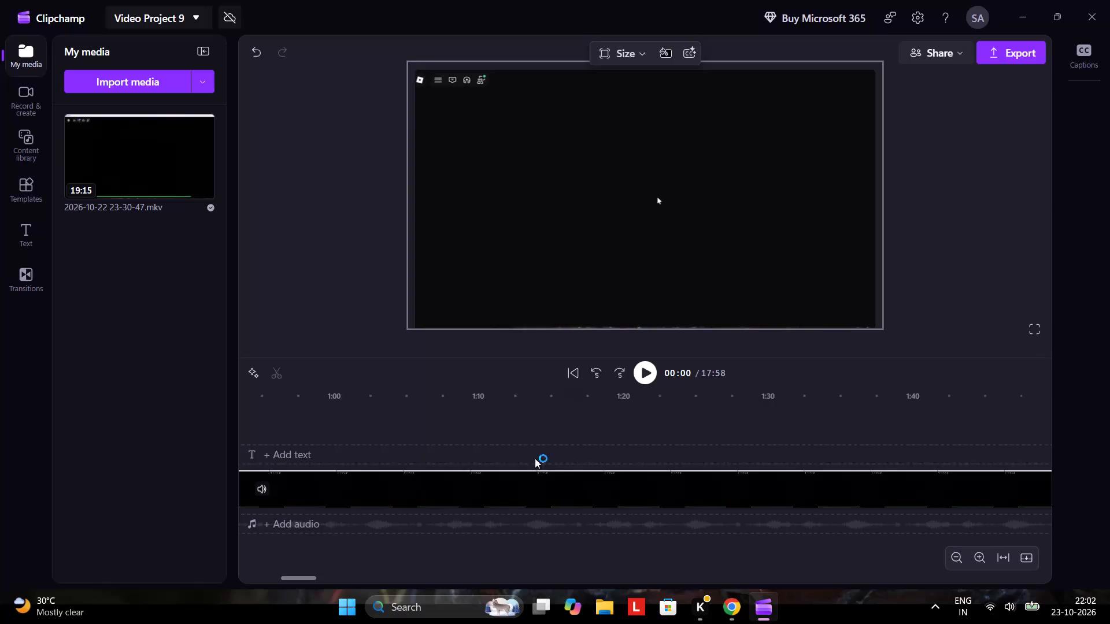
Play back the first few seconds of the video from the start to examine where the intro title begins.
{"action": "left_click", "coordinate": [540, 427]}
{"action": "scroll", "coordinate": [536, 429], "scroll_direction": "right", "scroll_amount": 8}
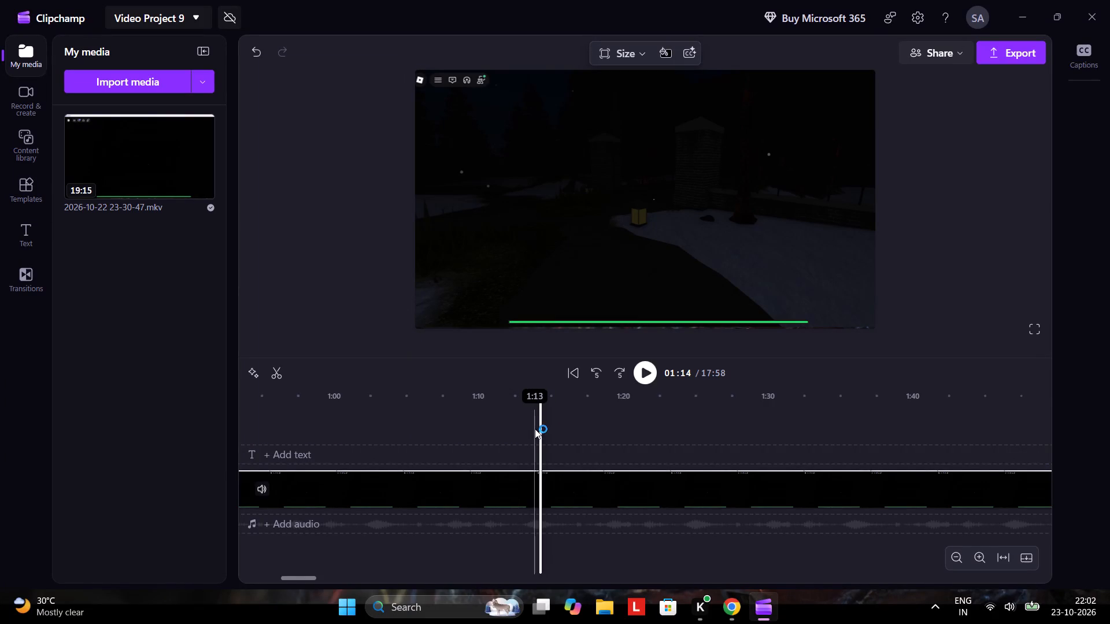
{"action": "scroll", "coordinate": [535, 429], "scroll_direction": "right", "scroll_amount": 8}
{"action": "scroll", "coordinate": [534, 426], "scroll_direction": "right", "scroll_amount": 15}
{"action": "scroll", "coordinate": [342, 518], "scroll_direction": "right", "scroll_amount": 20}
{"action": "scroll", "coordinate": [342, 518], "scroll_direction": "right", "scroll_amount": 20}
{"action": "scroll", "coordinate": [342, 518], "scroll_direction": "right", "scroll_amount": 15}
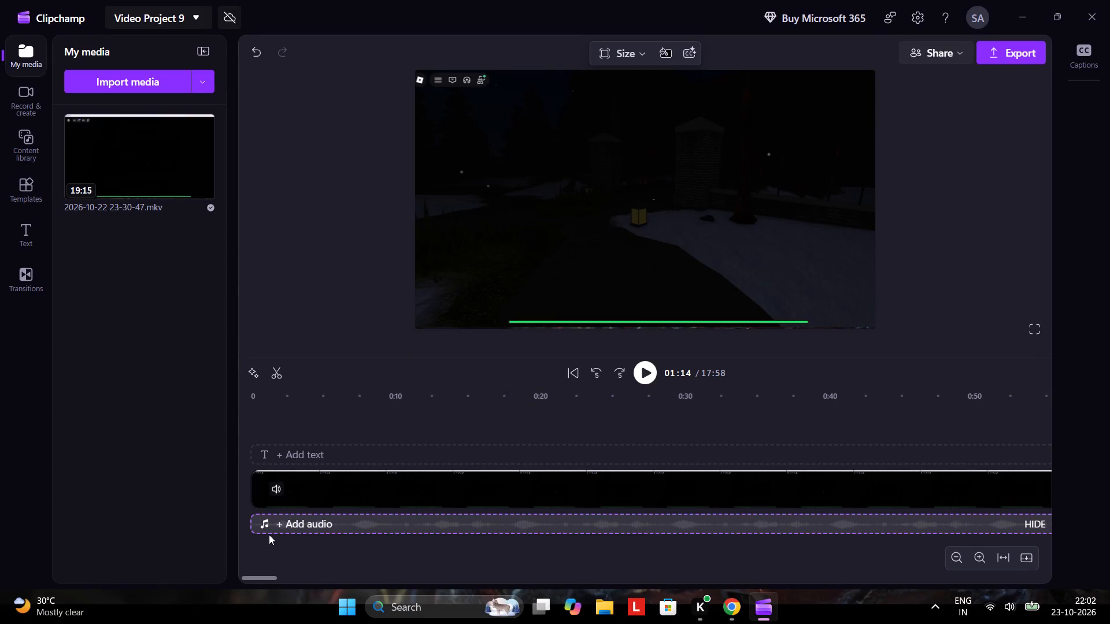
{"action": "left_click", "coordinate": [250, 420]}
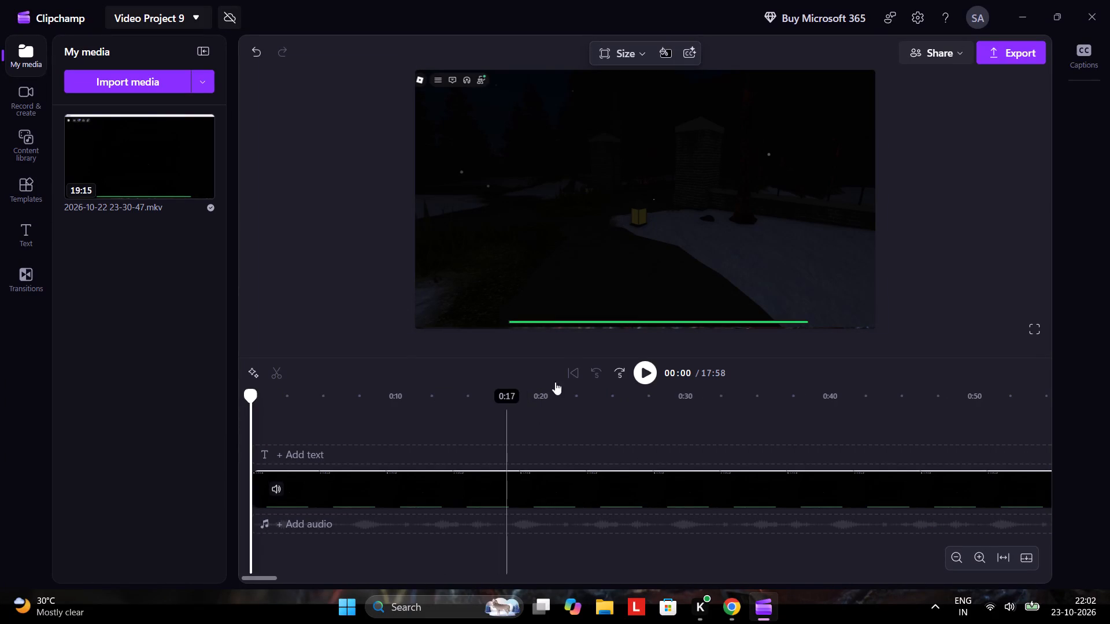
{"action": "left_click", "coordinate": [645, 365]}
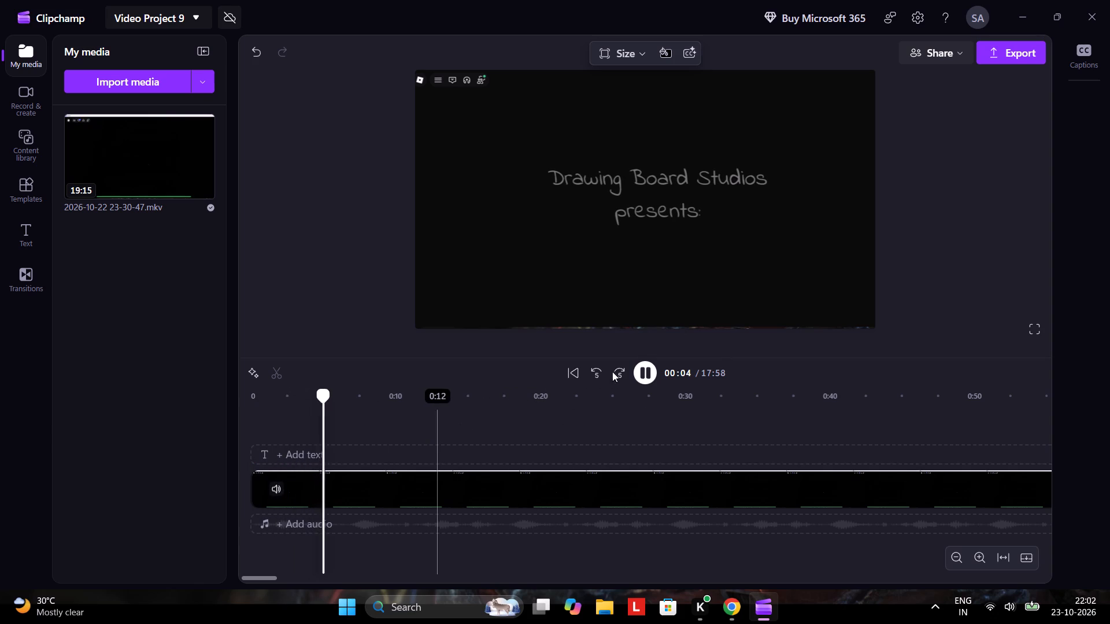
{"action": "left_click", "coordinate": [650, 377]}
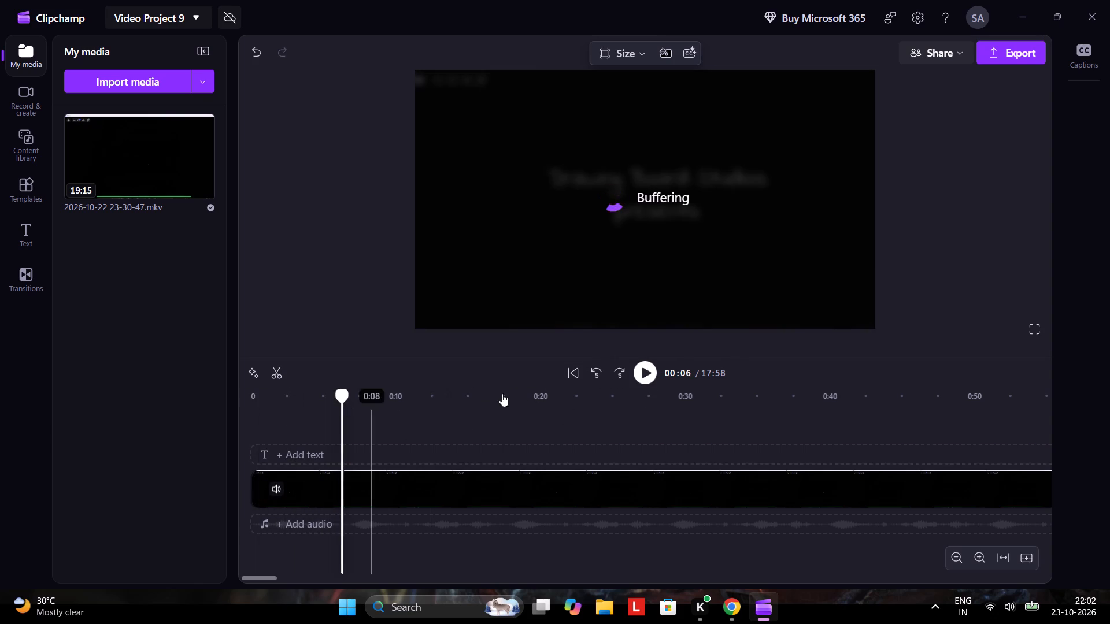
{"action": "left_click", "coordinate": [310, 427]}
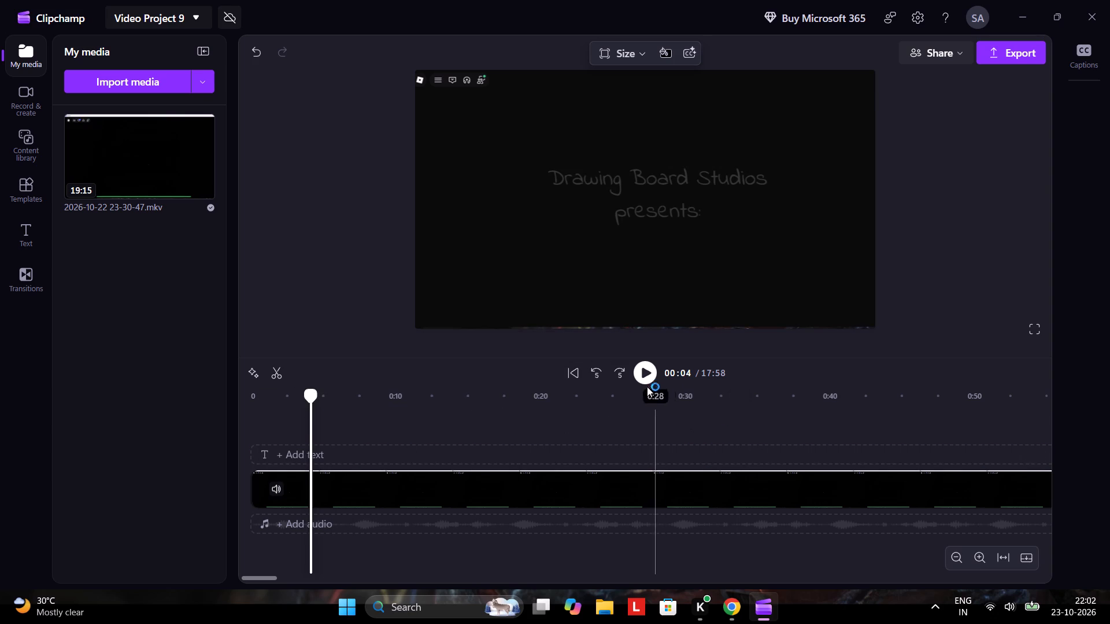
{"action": "double_click", "coordinate": [595, 373]}
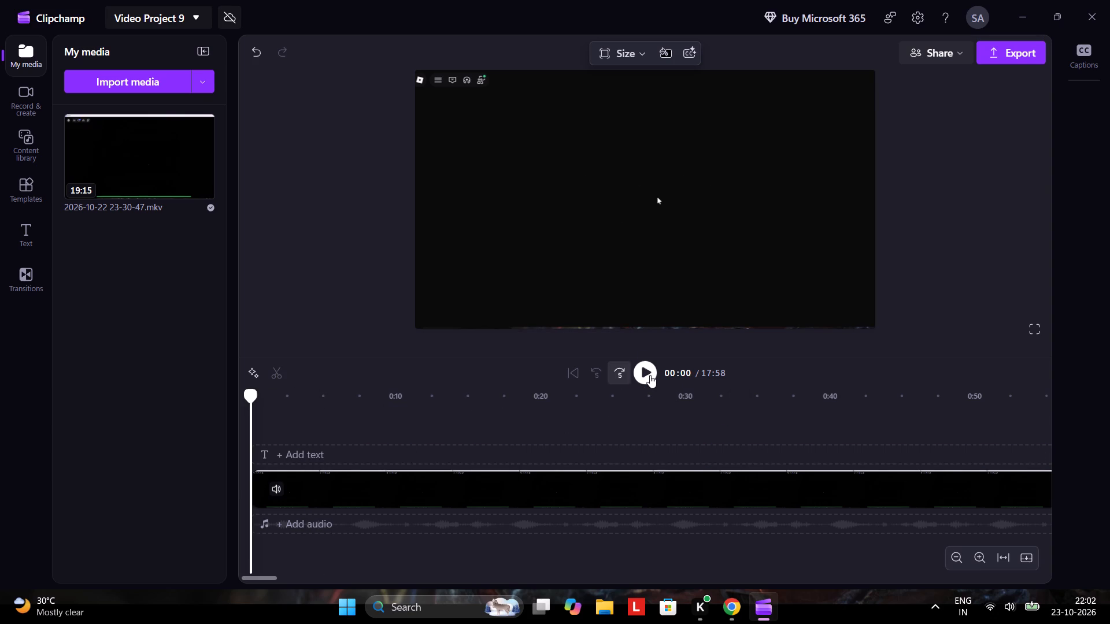
{"action": "left_click", "coordinate": [650, 375]}
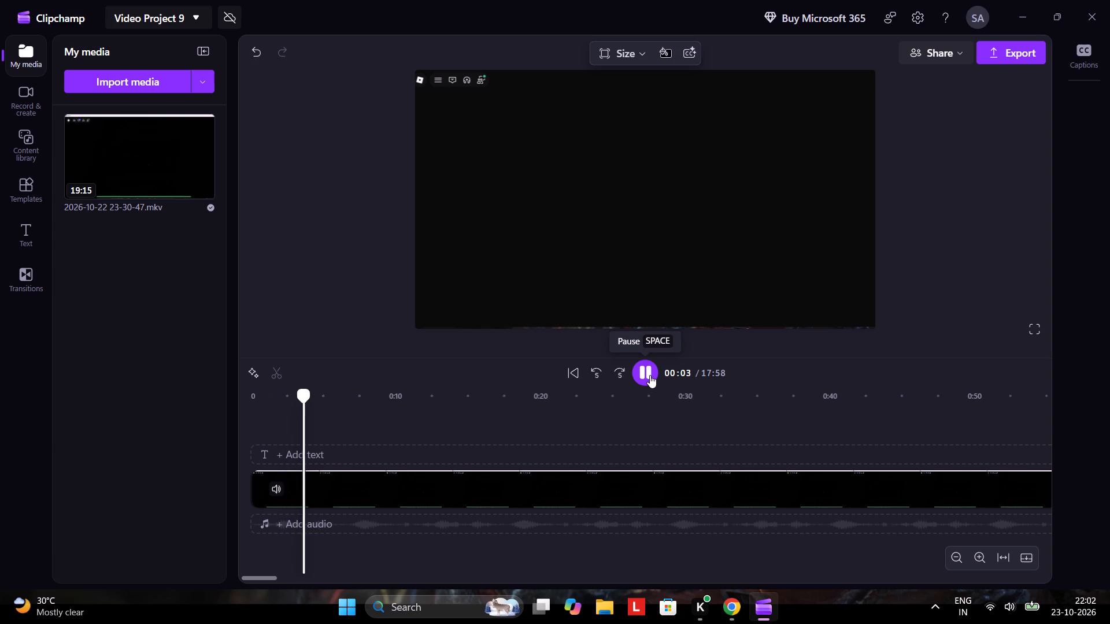
{"action": "left_click", "coordinate": [650, 375]}
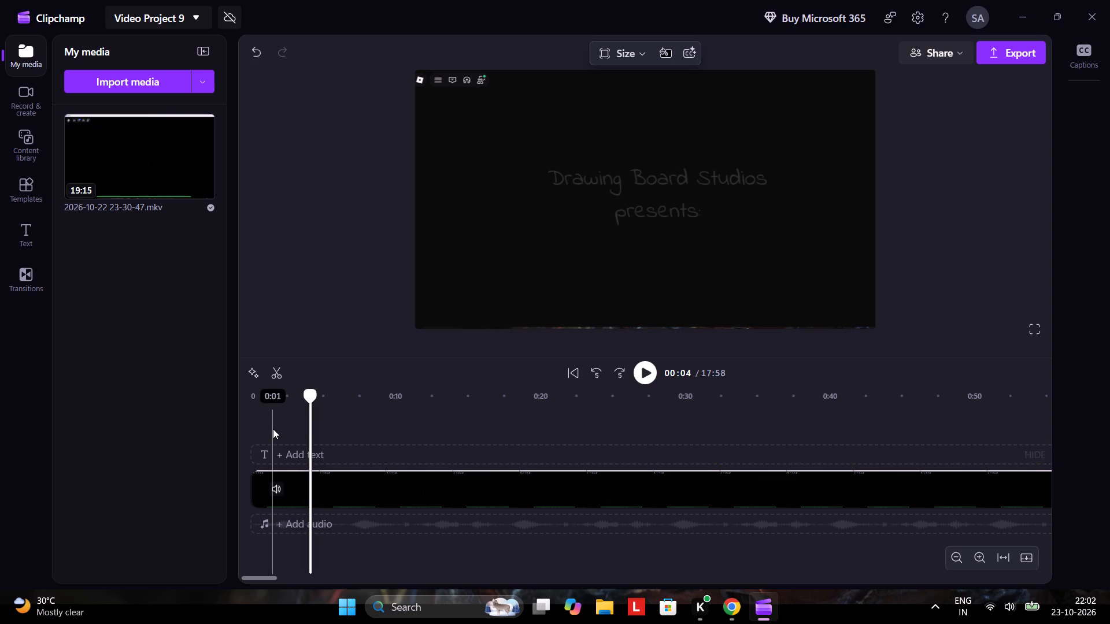
Split the clip at about 0:01 and delete the short opening piece along with the gap it leaves.
{"action": "left_click", "coordinate": [273, 425]}
{"action": "left_click", "coordinate": [274, 367]}
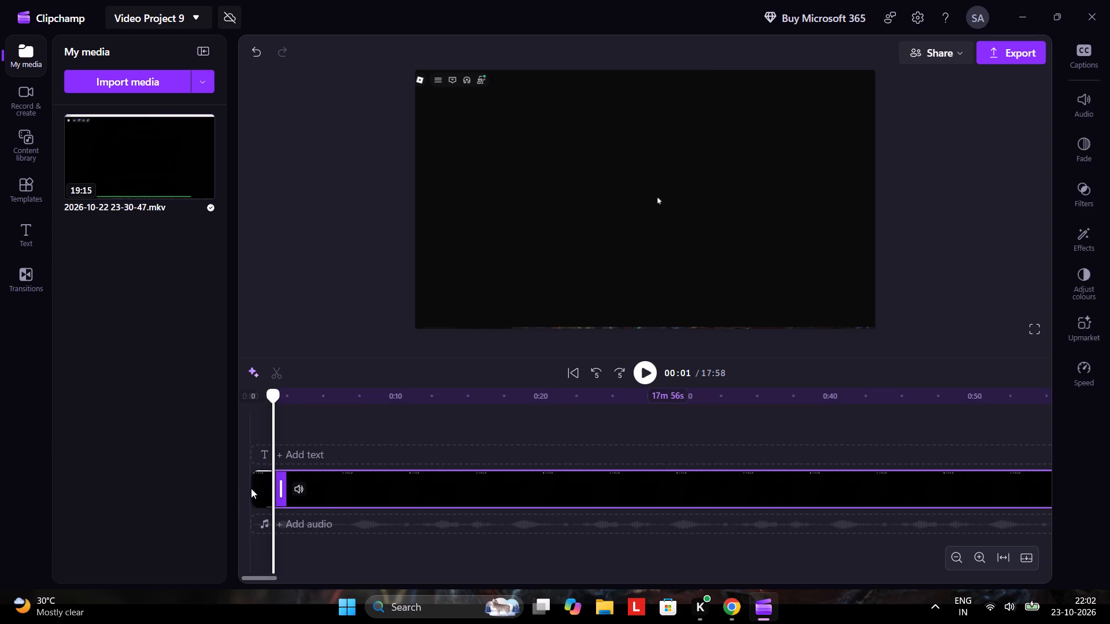
{"action": "left_click", "coordinate": [263, 488]}
{"action": "key", "text": "Delete"}
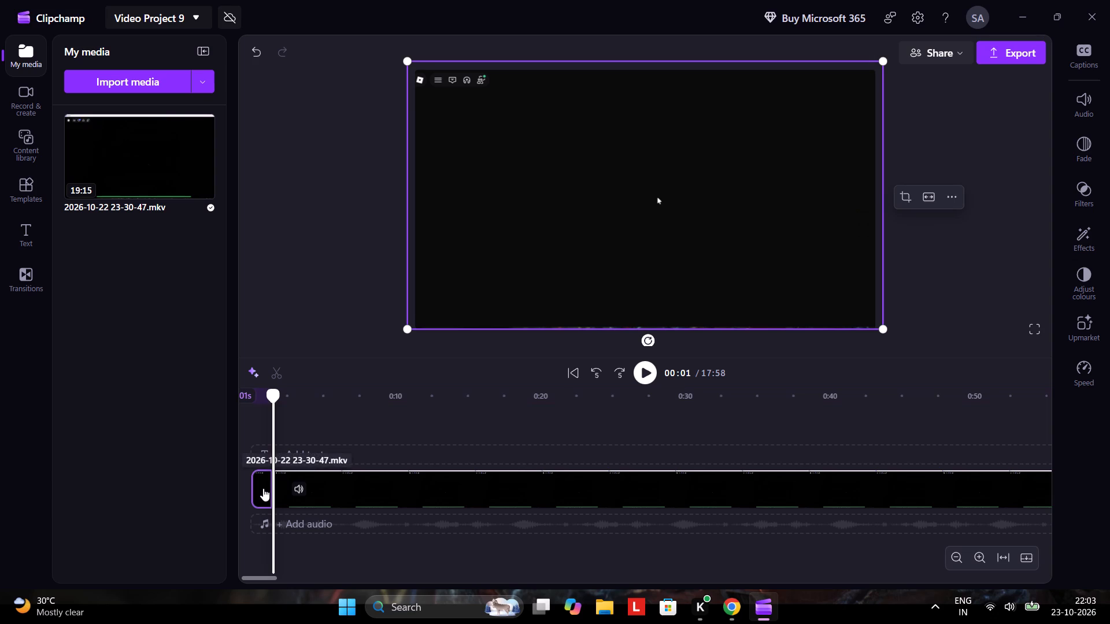
{"action": "left_click", "coordinate": [263, 488]}
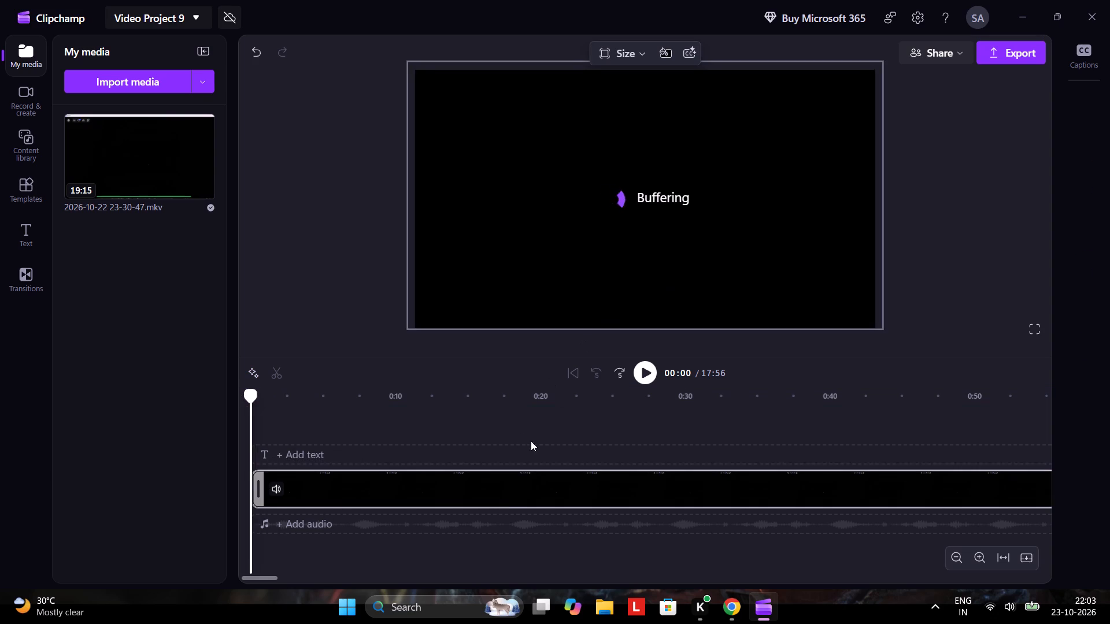
Play the trimmed opening up to the title text at about 0:05 and enlarge the clip slightly beyond the frame.
{"action": "left_click", "coordinate": [648, 375]}
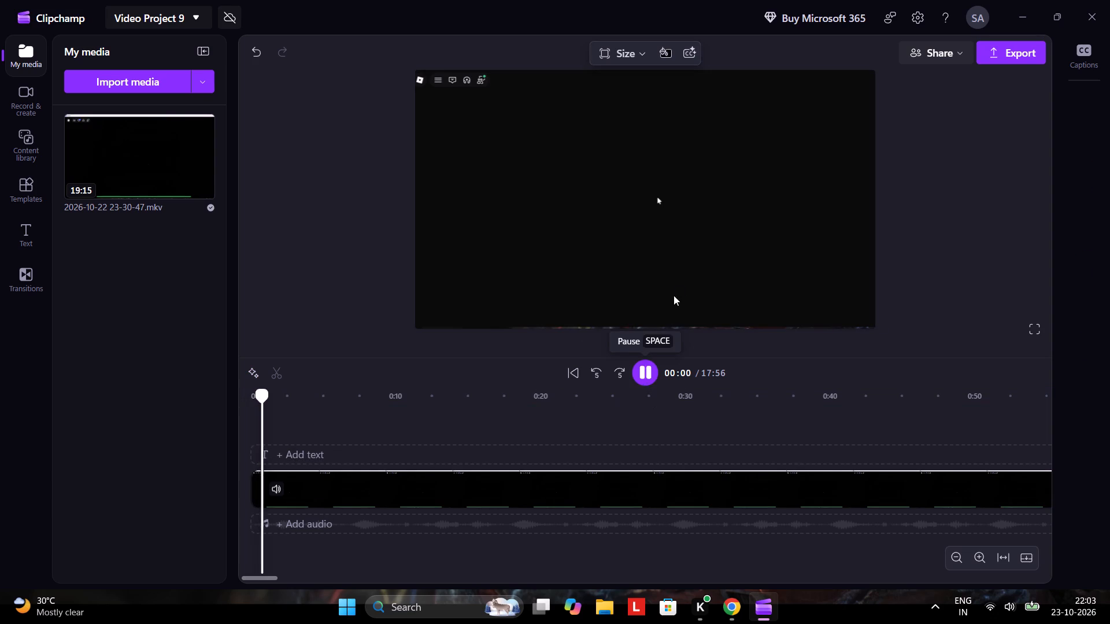
{"action": "left_click", "coordinate": [723, 277]}
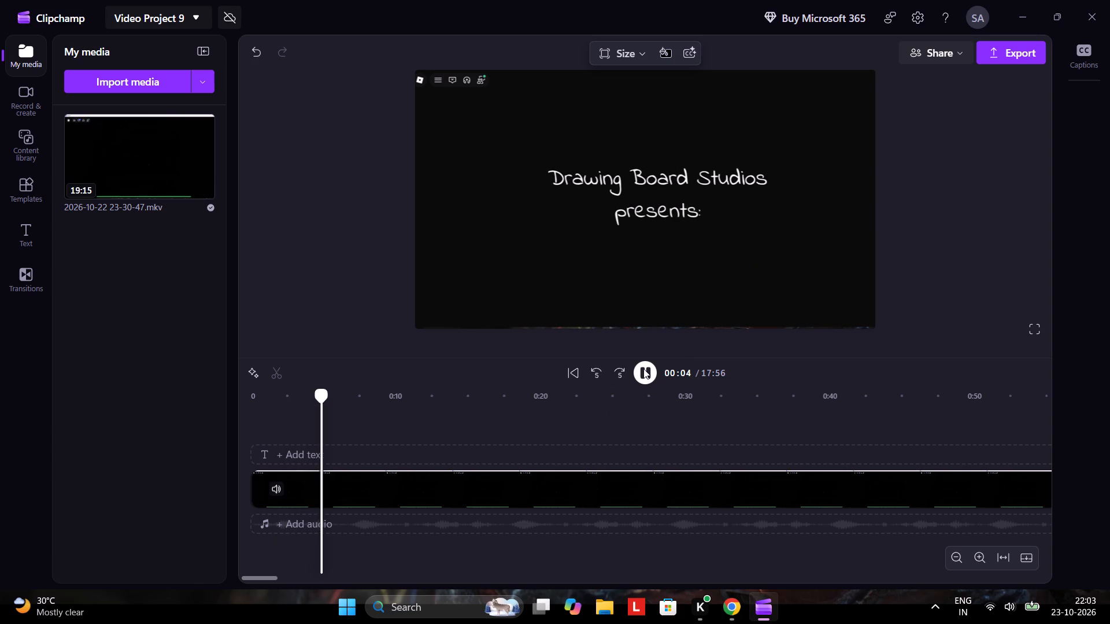
{"action": "left_click", "coordinate": [643, 369]}
{"action": "left_click", "coordinate": [604, 507]}
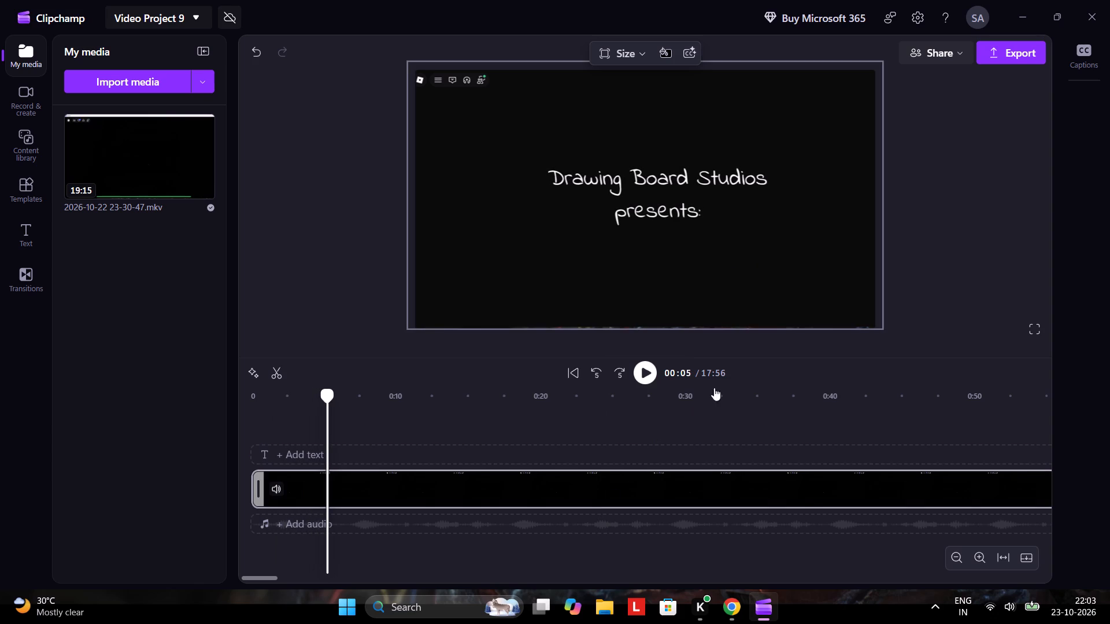
{"action": "left_click_drag", "start_coordinate": [883, 333], "coordinate": [882, 333]}
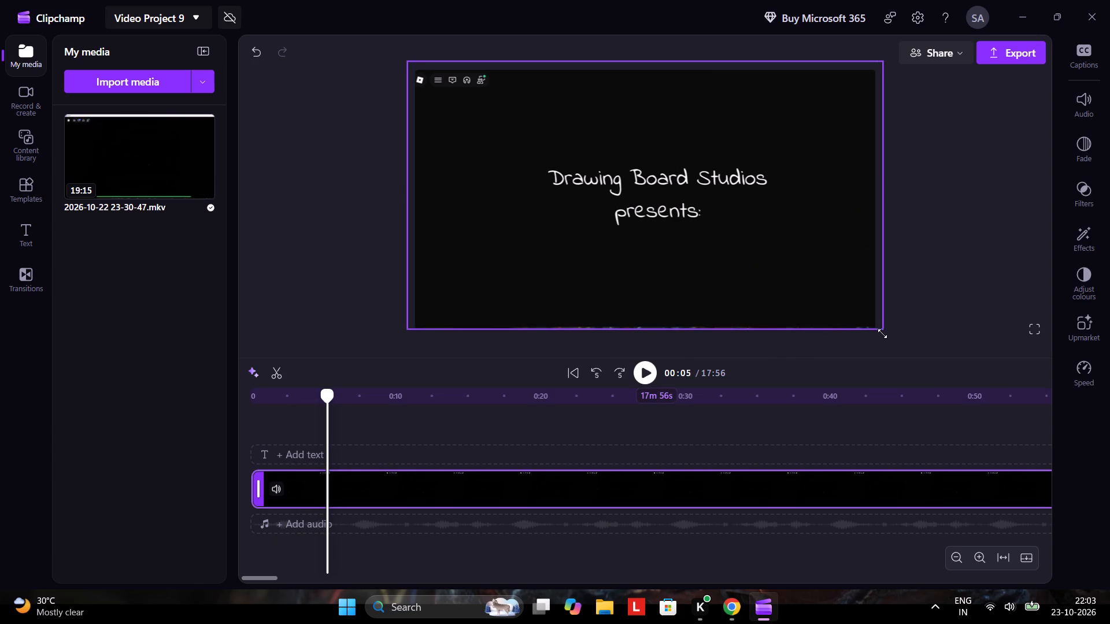
{"action": "left_click_drag", "start_coordinate": [882, 333], "coordinate": [889, 347]}
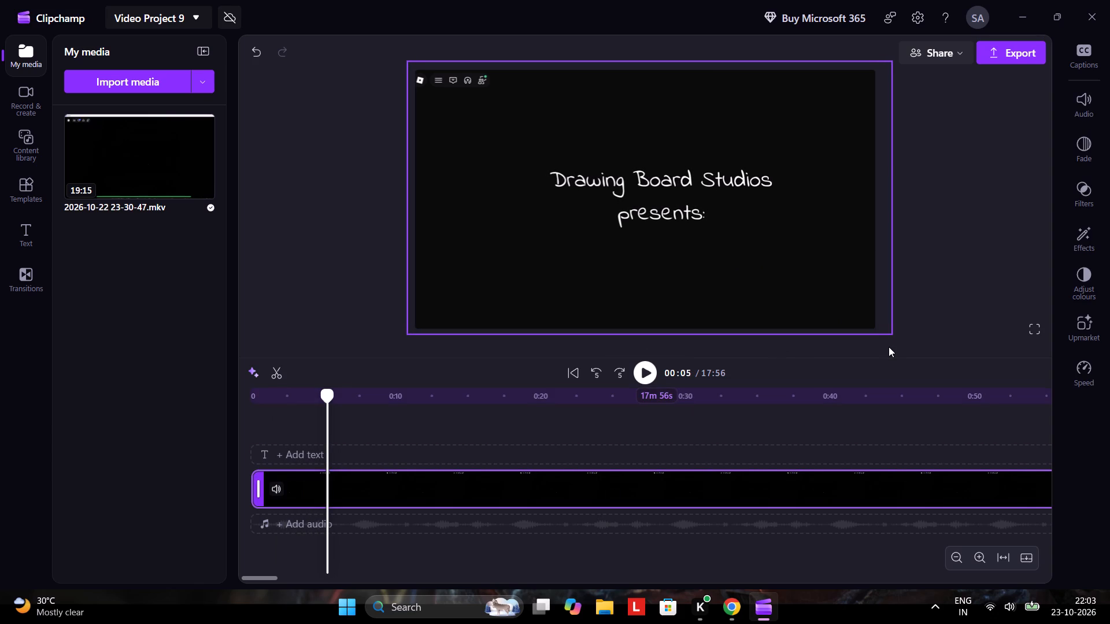
{"action": "left_click_drag", "start_coordinate": [889, 347], "coordinate": [886, 347]}
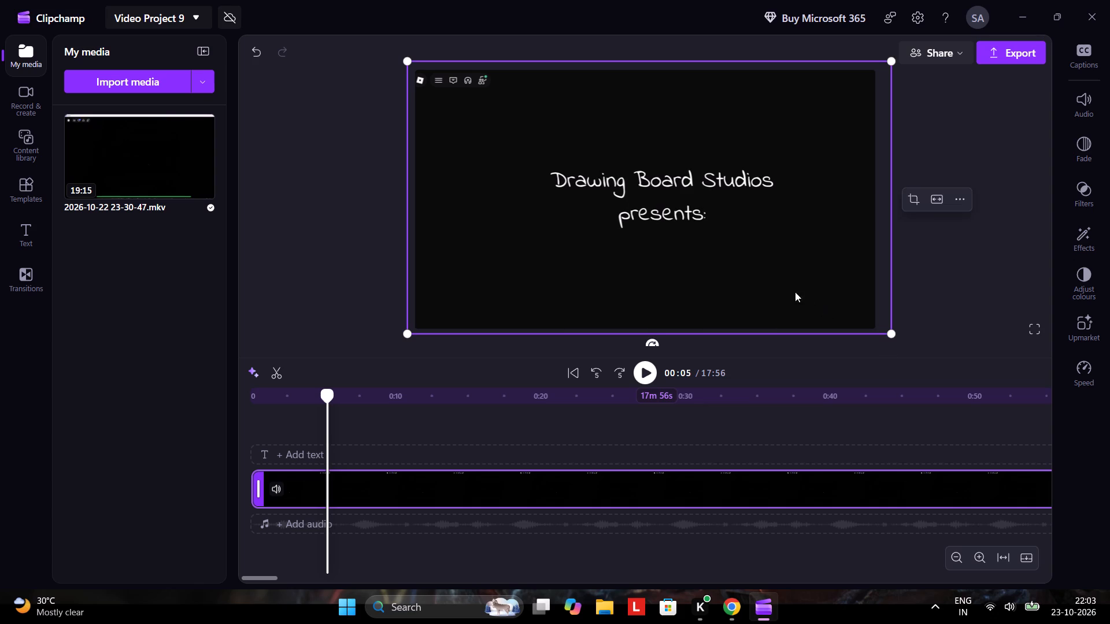
Reposition the enlarged clip so it covers the top of the frame and its lower edge meets the frame's bottom.
{"action": "left_click_drag", "start_coordinate": [794, 291], "coordinate": [783, 294]}
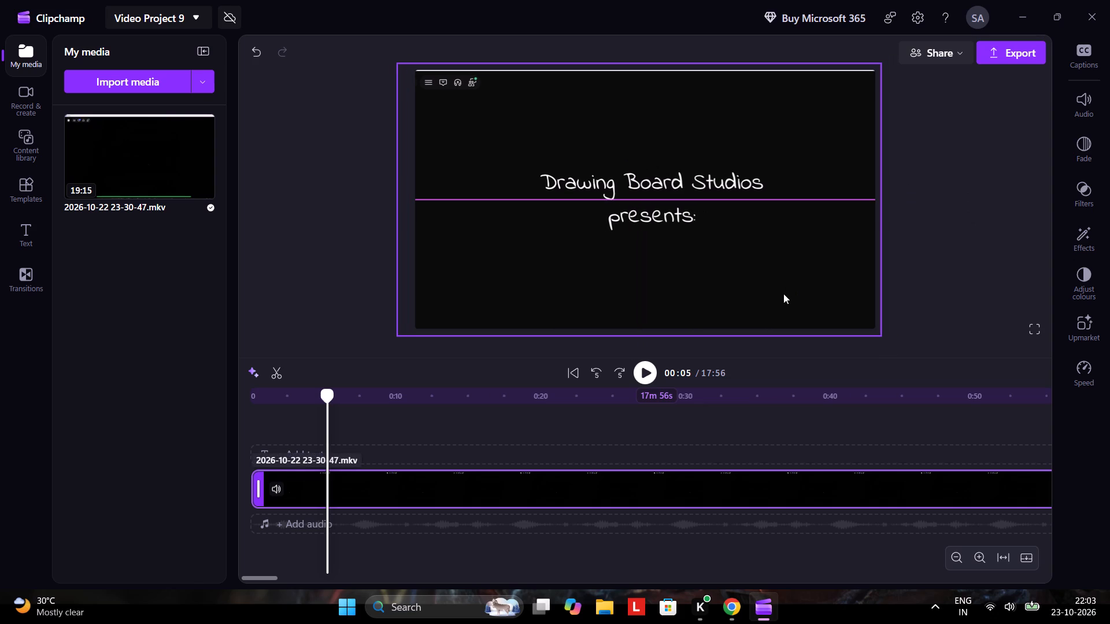
{"action": "left_click_drag", "start_coordinate": [783, 294], "coordinate": [783, 295]}
{"action": "left_click", "coordinate": [942, 272]}
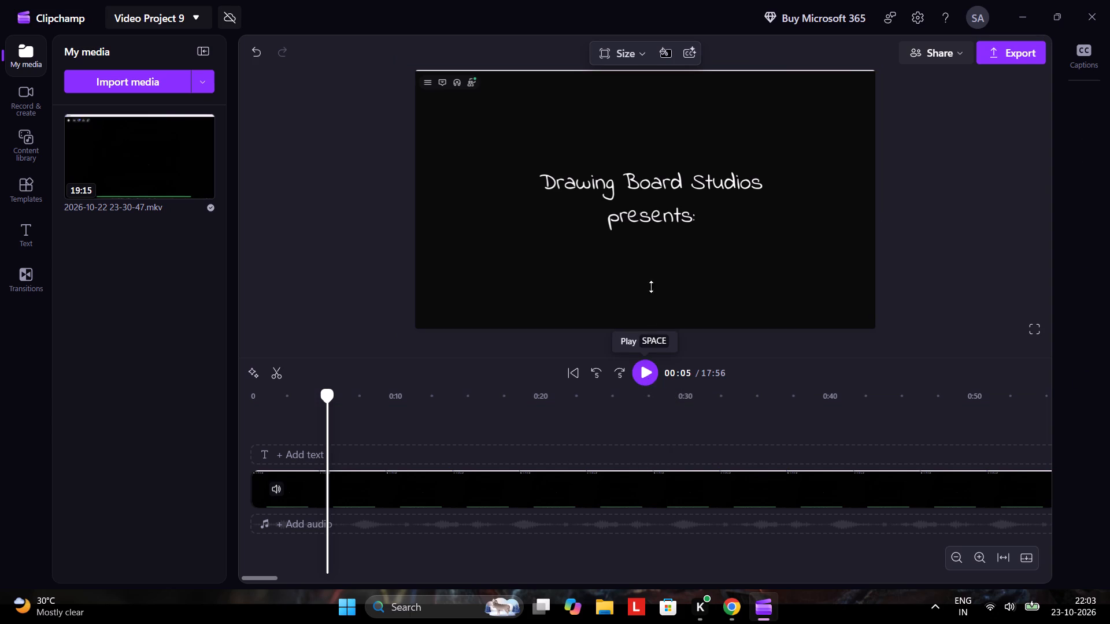
{"action": "left_click_drag", "start_coordinate": [653, 283], "coordinate": [655, 269]}
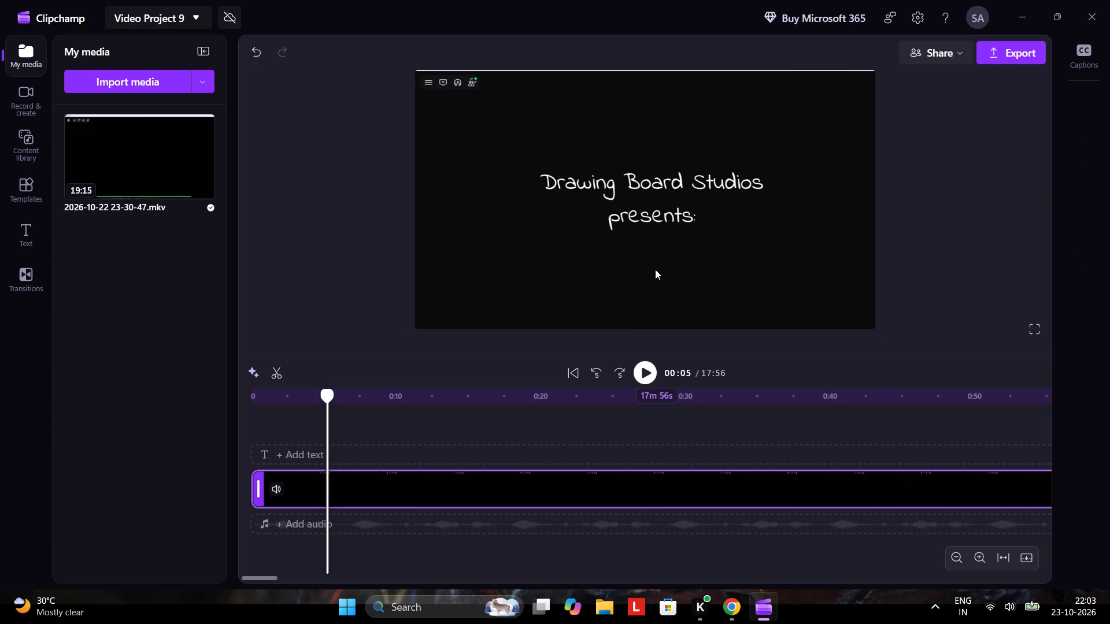
{"action": "left_click_drag", "start_coordinate": [655, 269], "coordinate": [655, 272]}
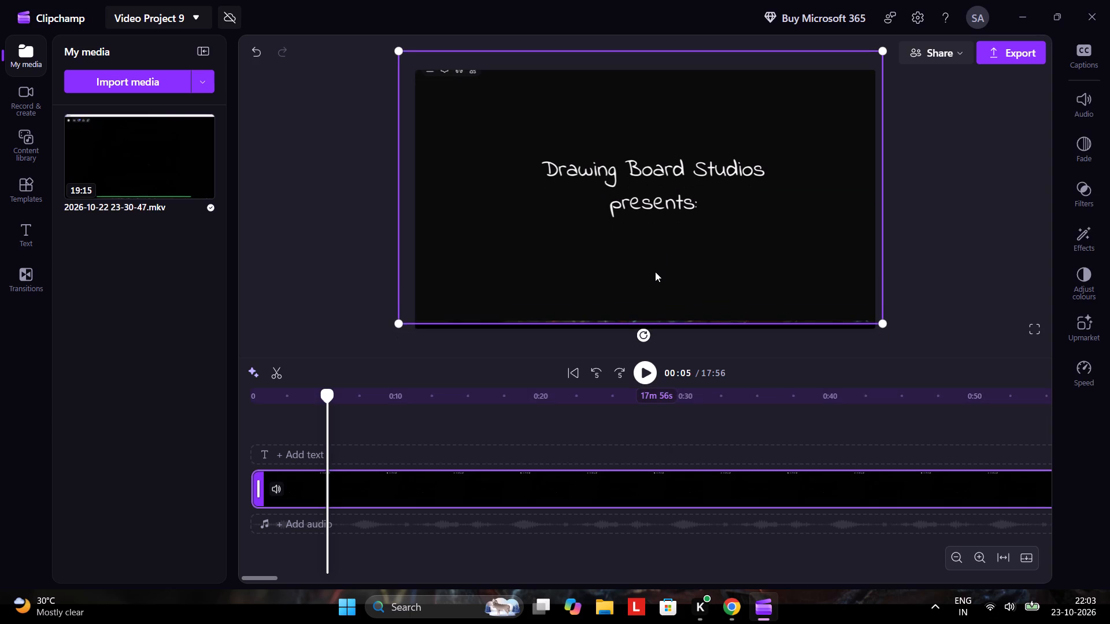
{"action": "left_click_drag", "start_coordinate": [655, 272], "coordinate": [655, 276]}
{"action": "left_click", "coordinate": [655, 276]}
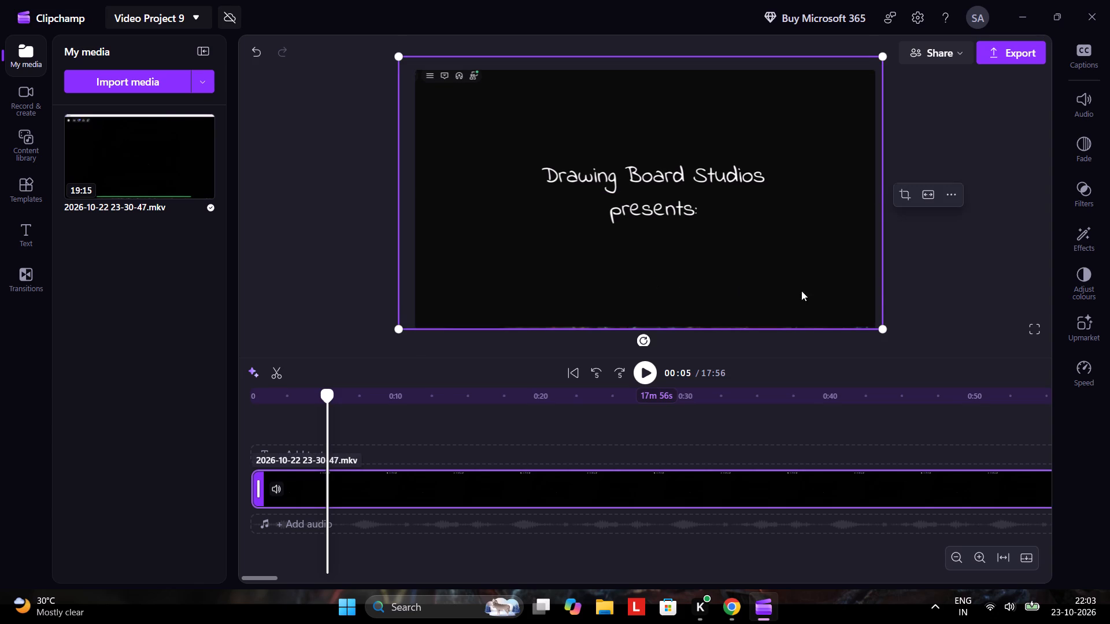
{"action": "left_click", "coordinate": [918, 300]}
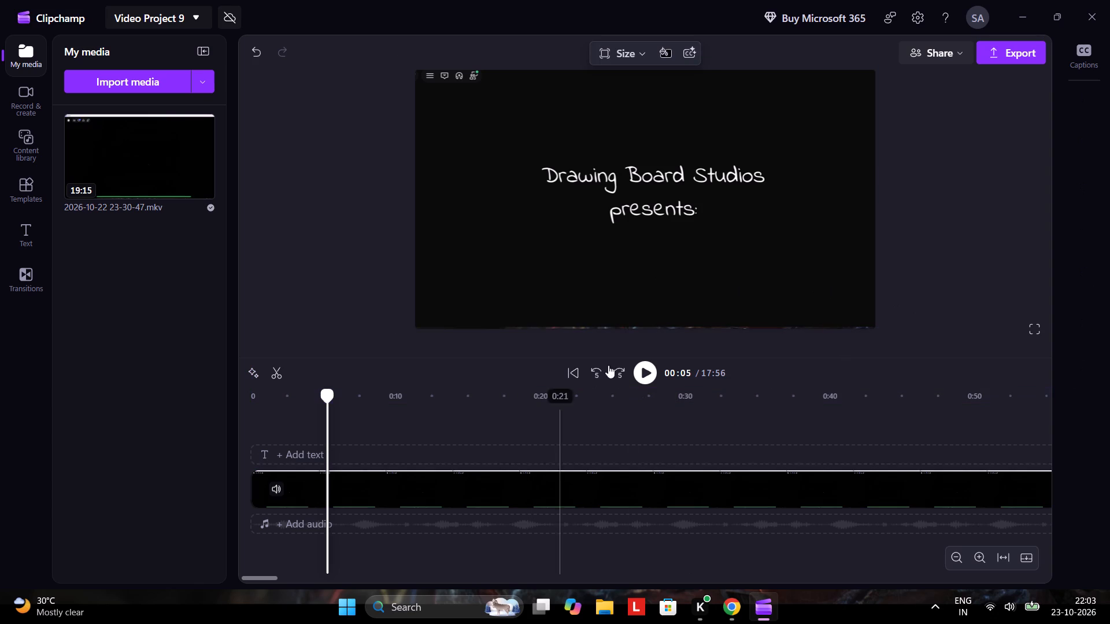
Play through several points of the first 40 seconds, stopping at about 0:37, to examine the framing of the gameplay.
{"action": "left_click", "coordinate": [639, 368]}
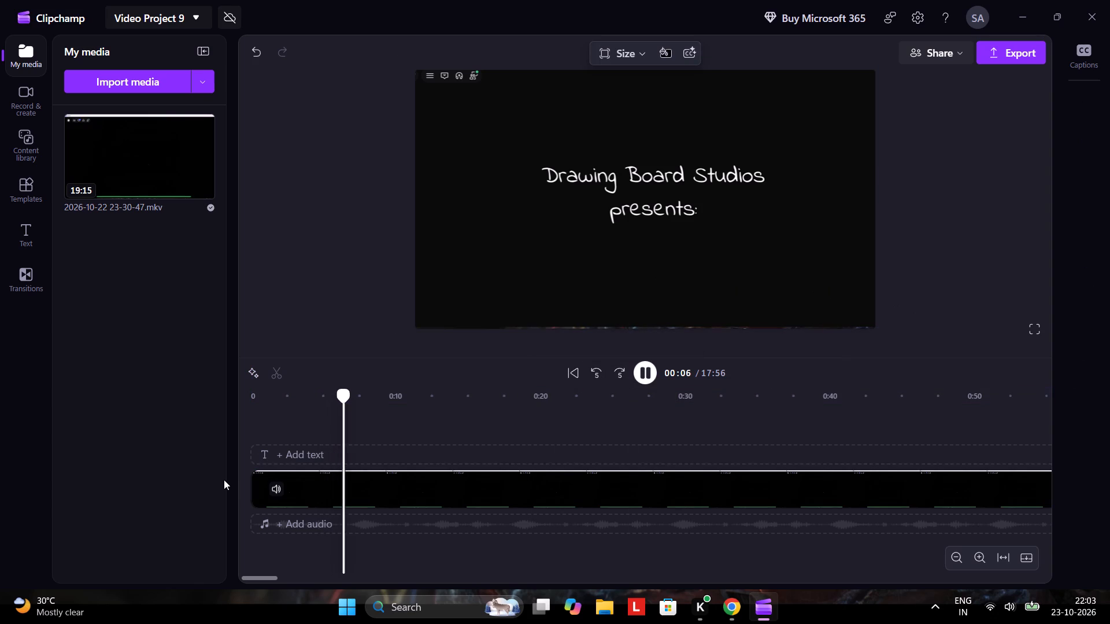
{"action": "left_click", "coordinate": [639, 371]}
{"action": "left_click", "coordinate": [649, 367]}
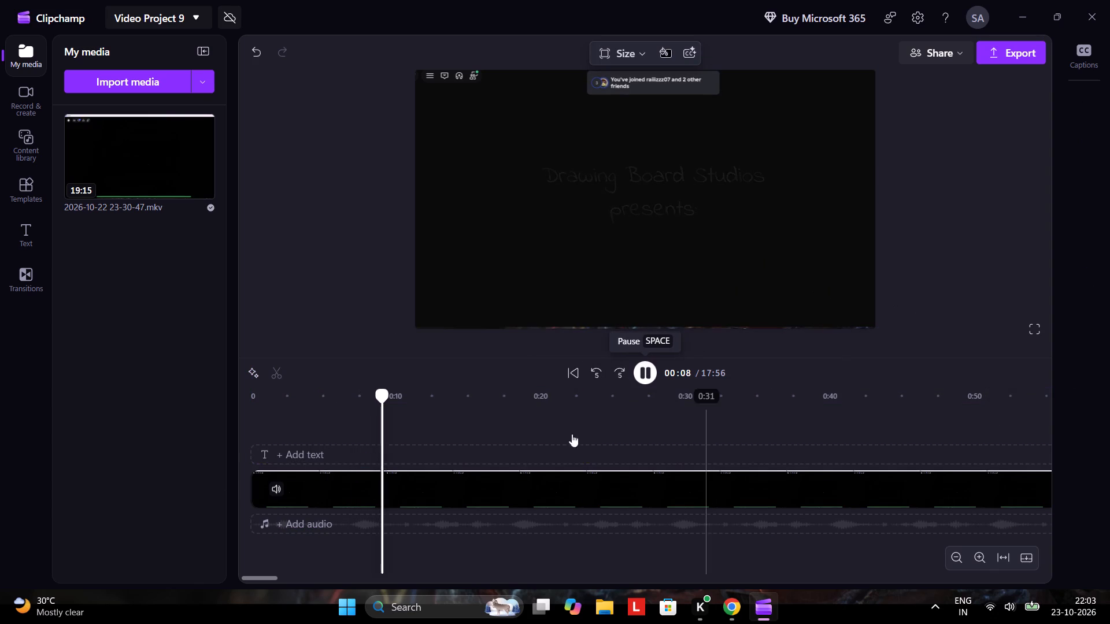
{"action": "left_click", "coordinate": [582, 428]}
{"action": "left_click", "coordinate": [704, 426]}
{"action": "left_click", "coordinate": [793, 423]}
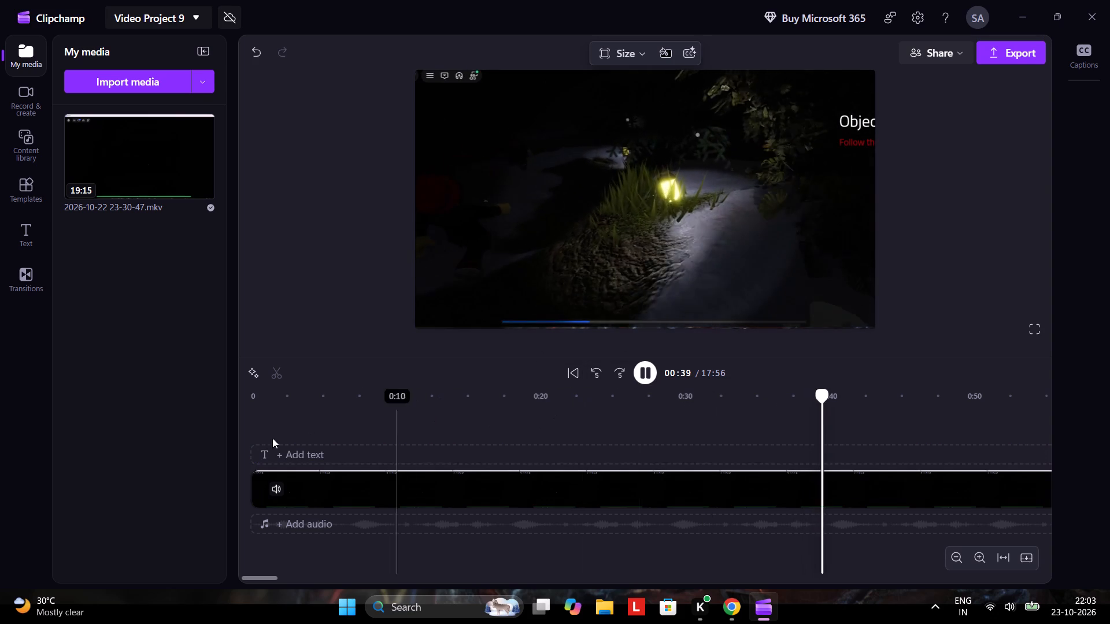
{"action": "left_click", "coordinate": [254, 433]}
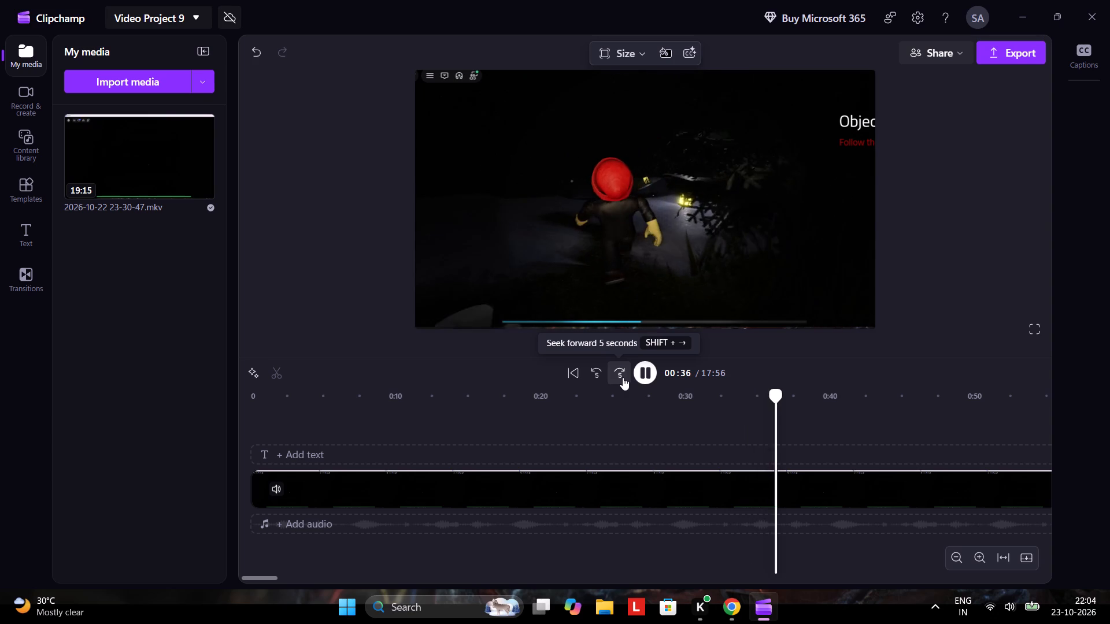
{"action": "left_click", "coordinate": [645, 371]}
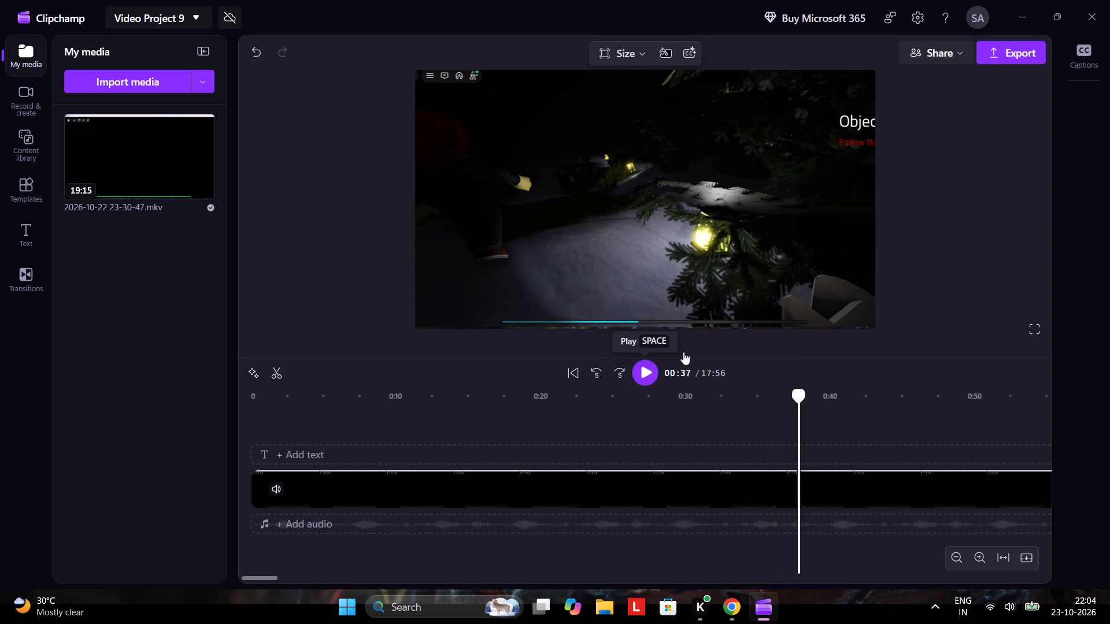
Shrink the gameplay clip from its lower-right corner until its right and lower edges sit slightly inside the frame.
{"action": "left_click", "coordinate": [834, 309]}
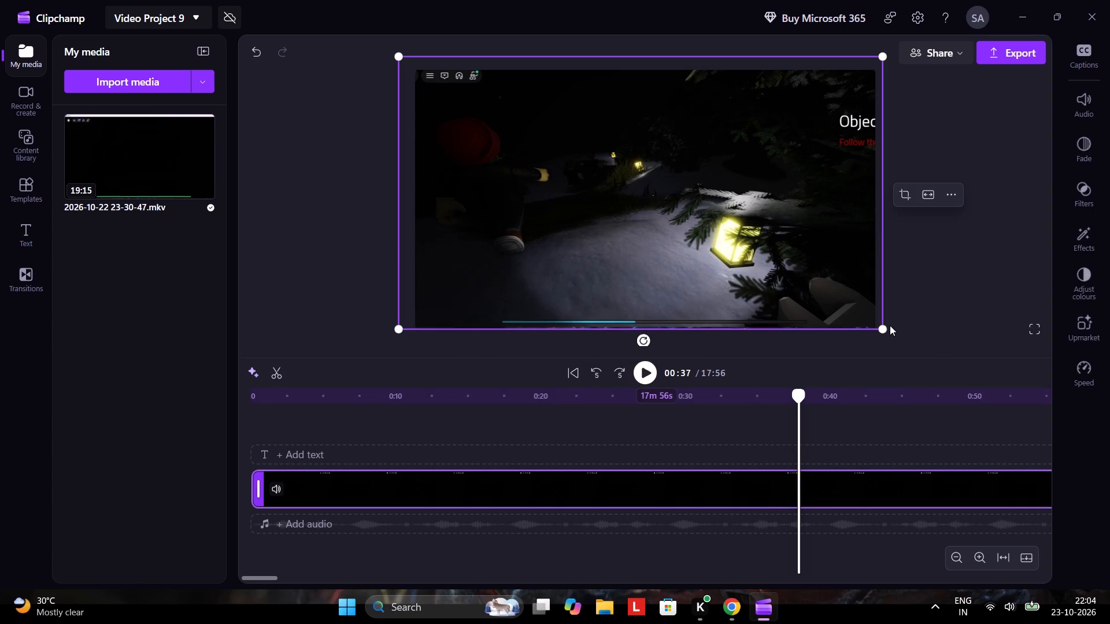
{"action": "left_click_drag", "start_coordinate": [886, 331], "coordinate": [875, 328]}
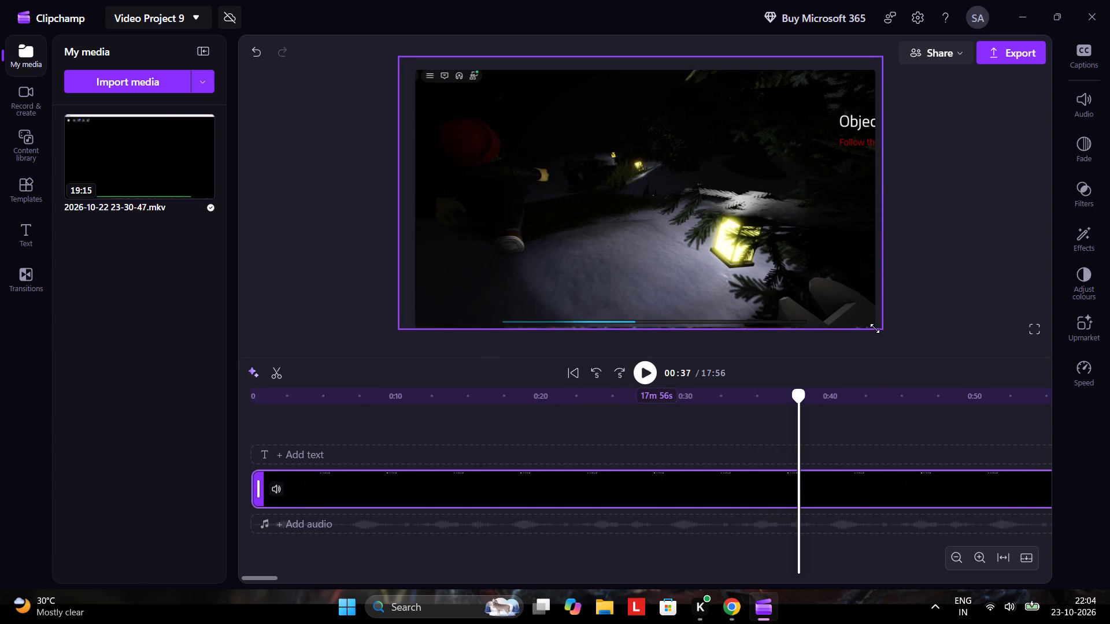
{"action": "left_click_drag", "start_coordinate": [875, 328], "coordinate": [855, 313]}
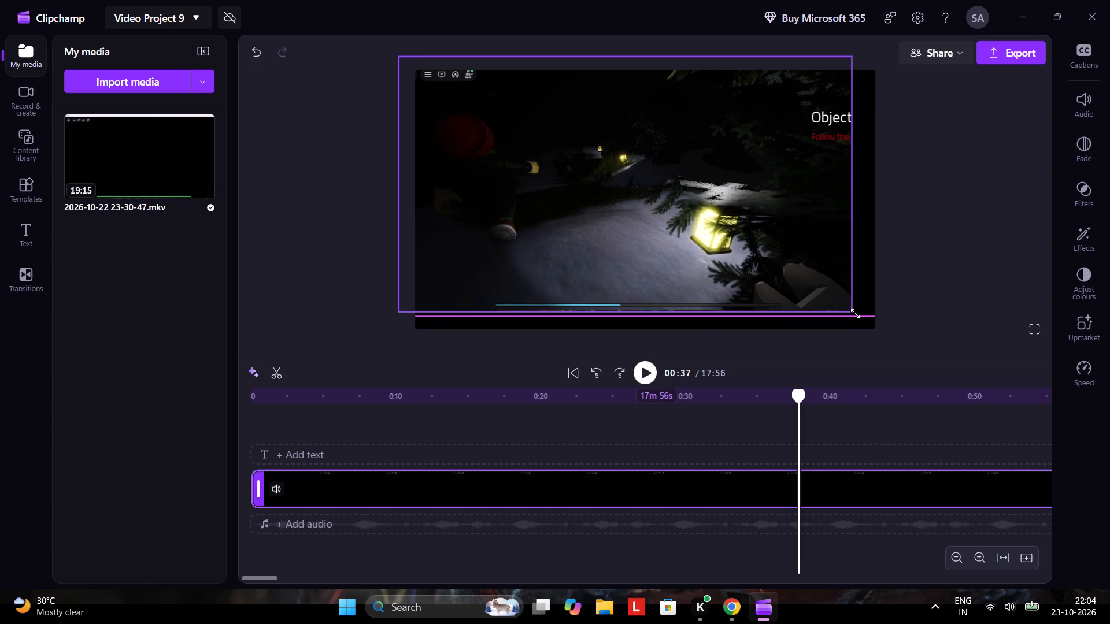
{"action": "left_click_drag", "start_coordinate": [855, 313], "coordinate": [867, 322]}
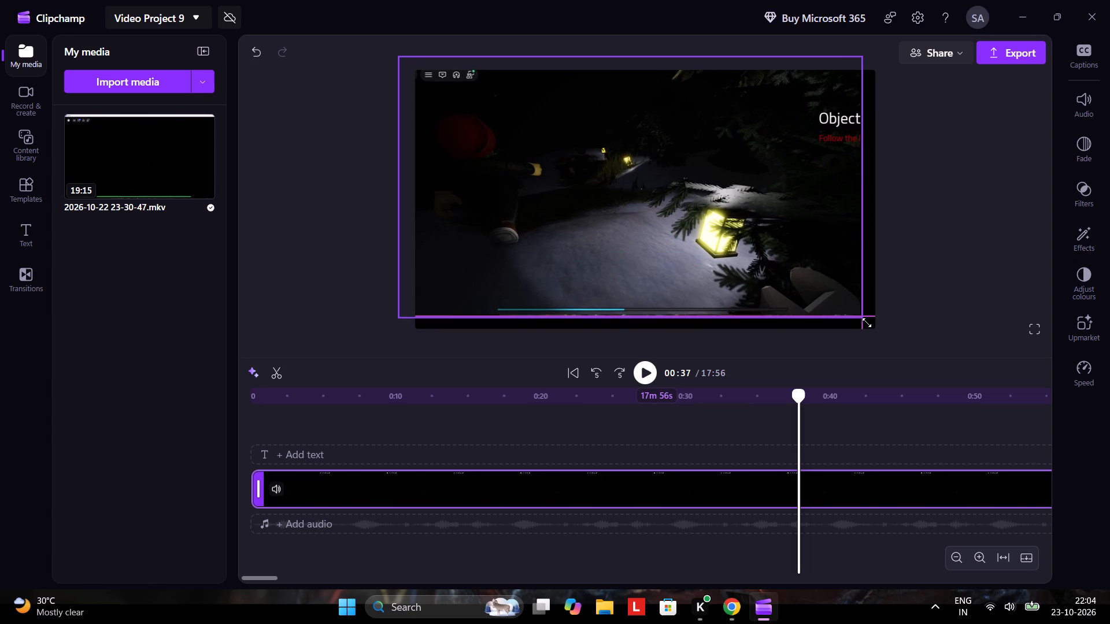
{"action": "left_click_drag", "start_coordinate": [867, 322], "coordinate": [855, 323]}
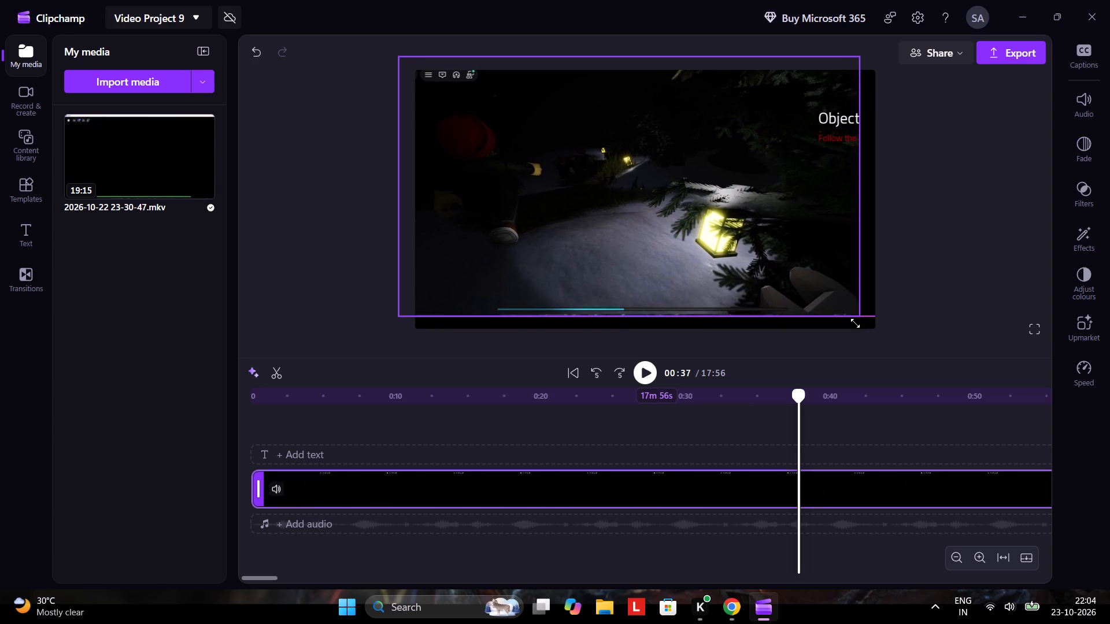
{"action": "left_click_drag", "start_coordinate": [855, 323], "coordinate": [849, 317]}
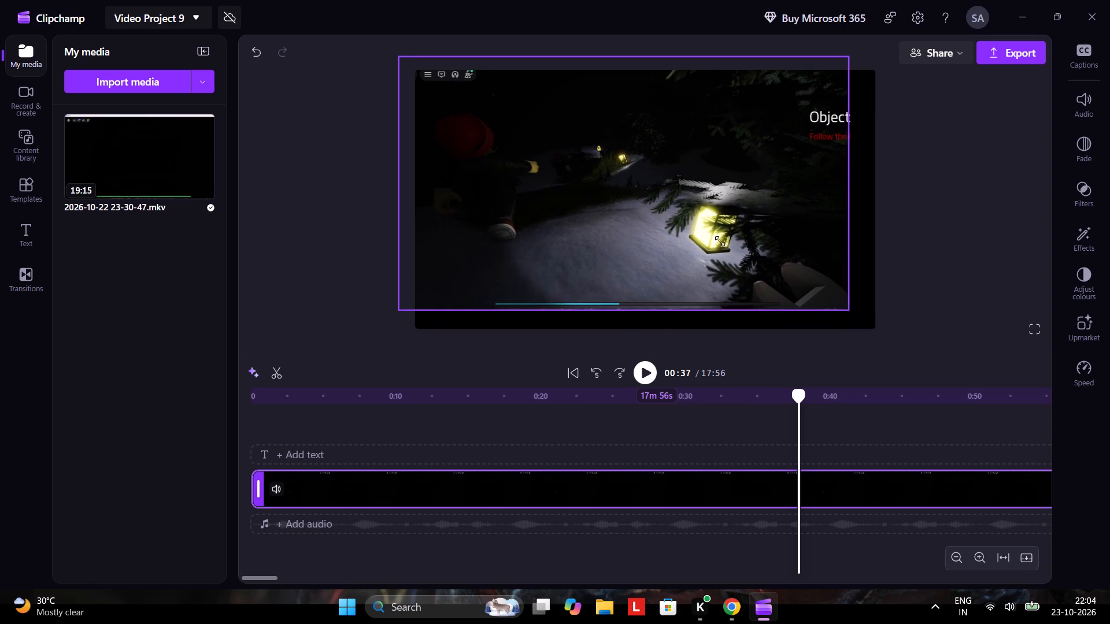
Move the shrunken clip against the frame's upper-left corner and enlarge it until its right edge meets the frame's right edge.
{"action": "left_click_drag", "start_coordinate": [712, 238], "coordinate": [749, 259]}
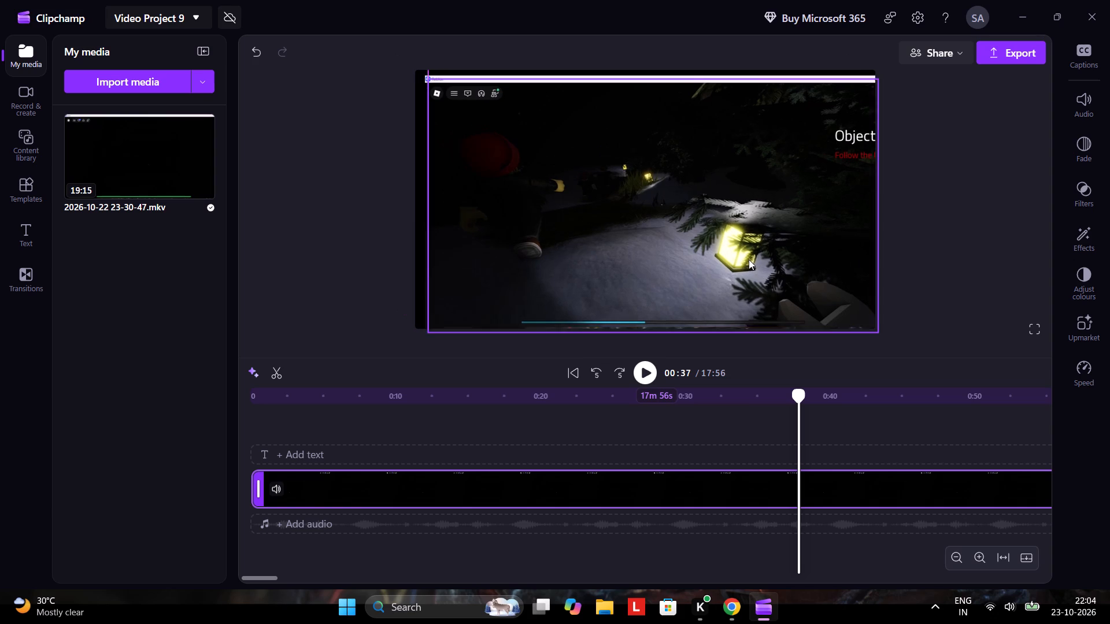
{"action": "left_click_drag", "start_coordinate": [749, 259], "coordinate": [732, 259]}
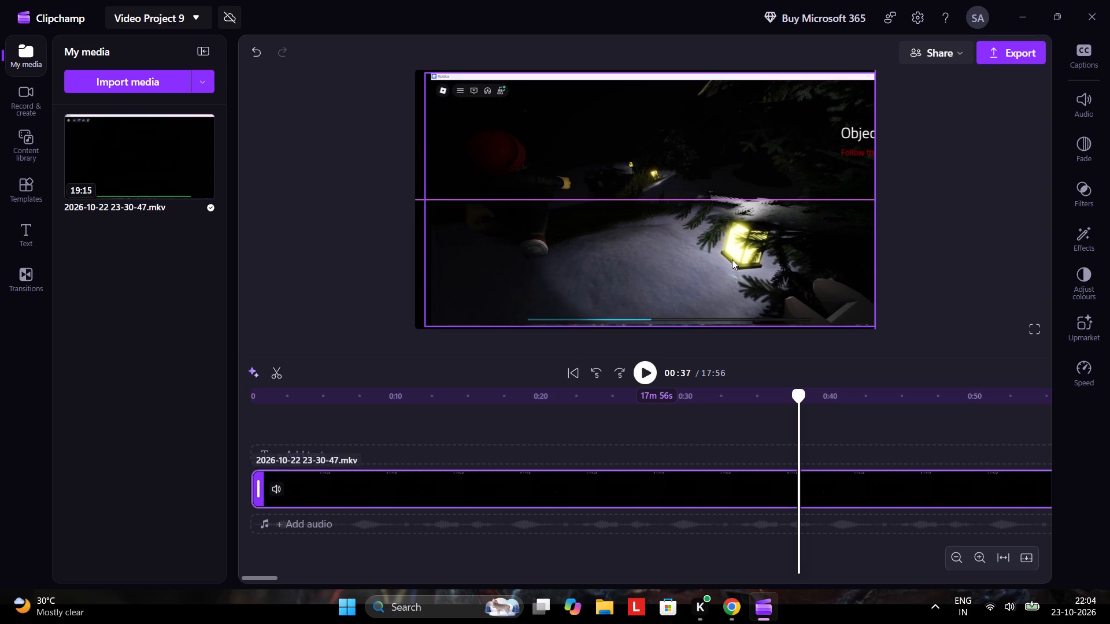
{"action": "left_click_drag", "start_coordinate": [732, 259], "coordinate": [726, 258]}
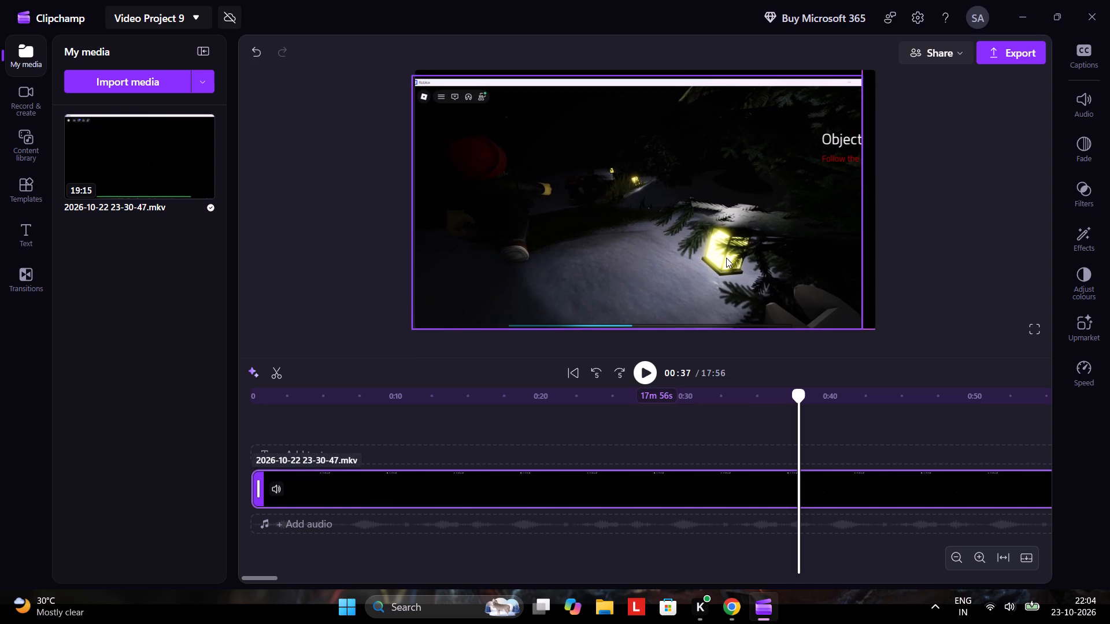
{"action": "left_click_drag", "start_coordinate": [726, 258], "coordinate": [727, 255]}
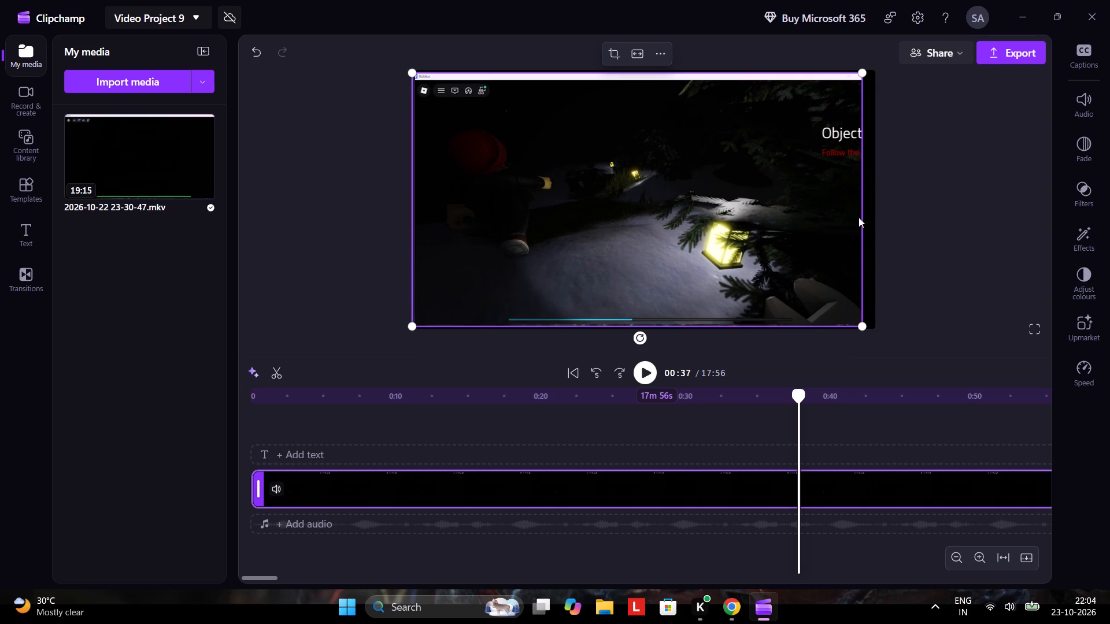
{"action": "left_click_drag", "start_coordinate": [863, 325], "coordinate": [872, 324]}
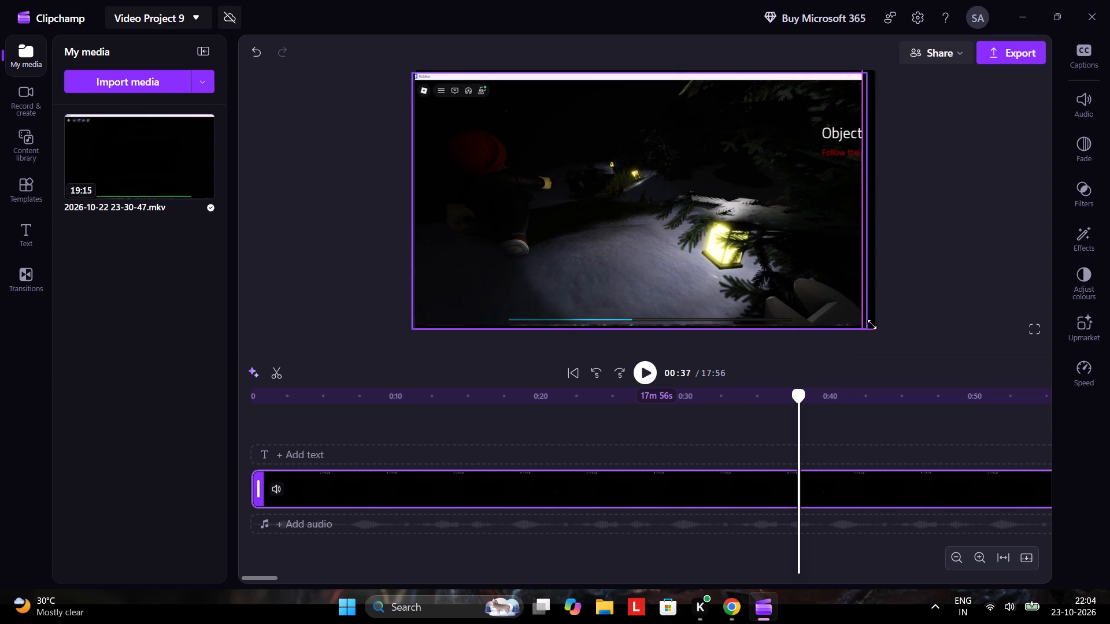
{"action": "left_click_drag", "start_coordinate": [872, 324], "coordinate": [881, 325]}
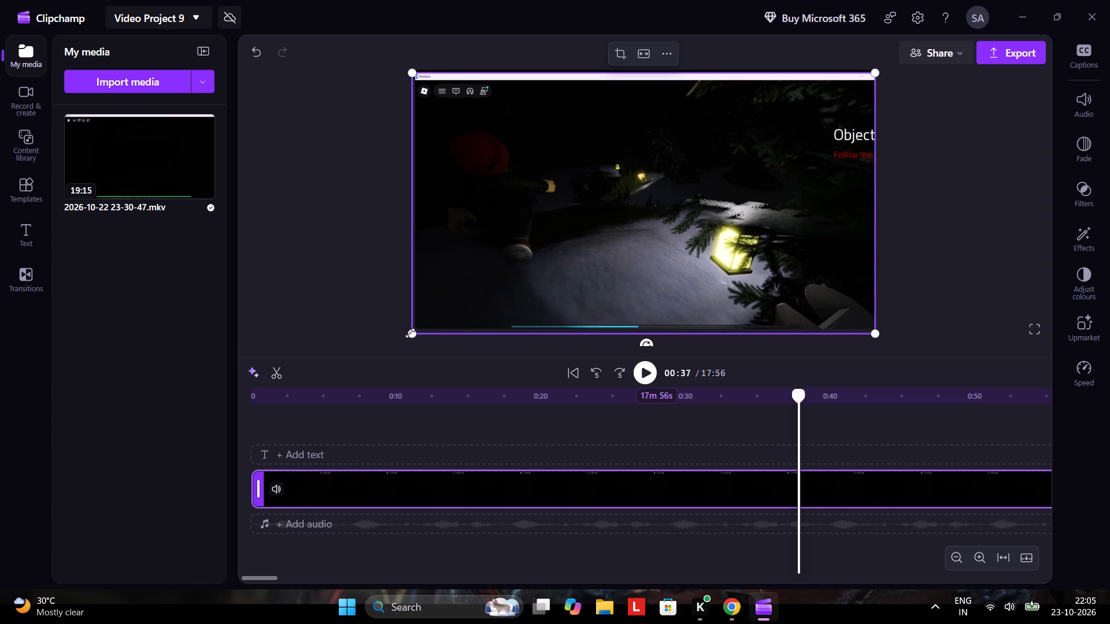
Shrink and roughly centre the clip, and enlarge it from opposite corners to fill the frame with the recording's top bar visible.
{"action": "left_click_drag", "start_coordinate": [410, 333], "coordinate": [482, 270]}
{"action": "left_click_drag", "start_coordinate": [683, 194], "coordinate": [638, 217]}
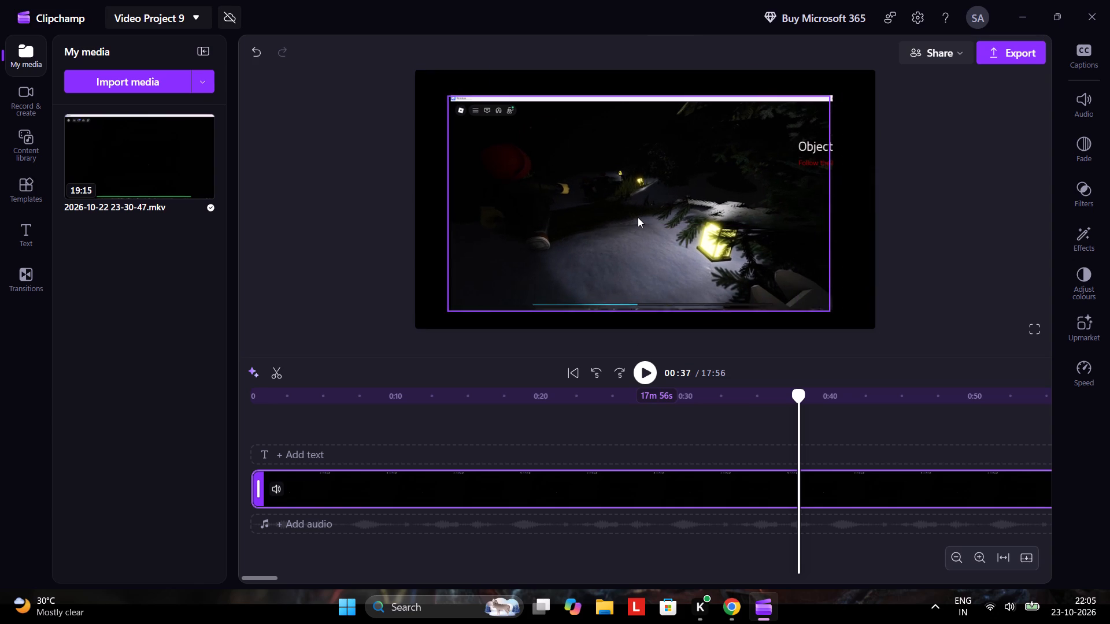
{"action": "left_click_drag", "start_coordinate": [638, 217], "coordinate": [638, 216]}
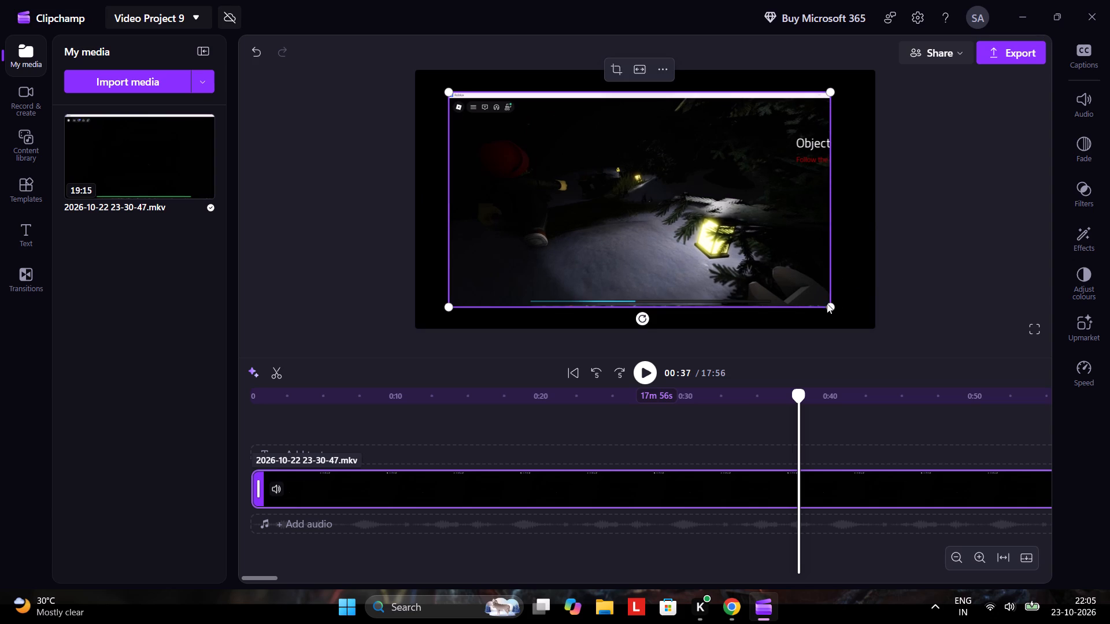
{"action": "left_click_drag", "start_coordinate": [827, 304], "coordinate": [862, 315]}
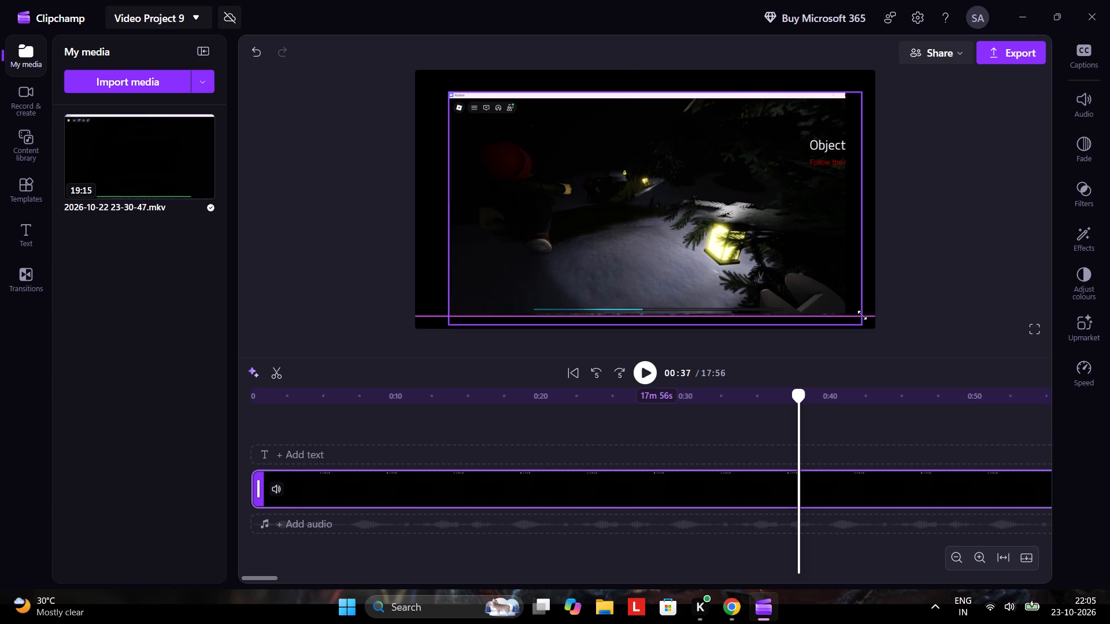
{"action": "left_click_drag", "start_coordinate": [862, 315], "coordinate": [868, 317]}
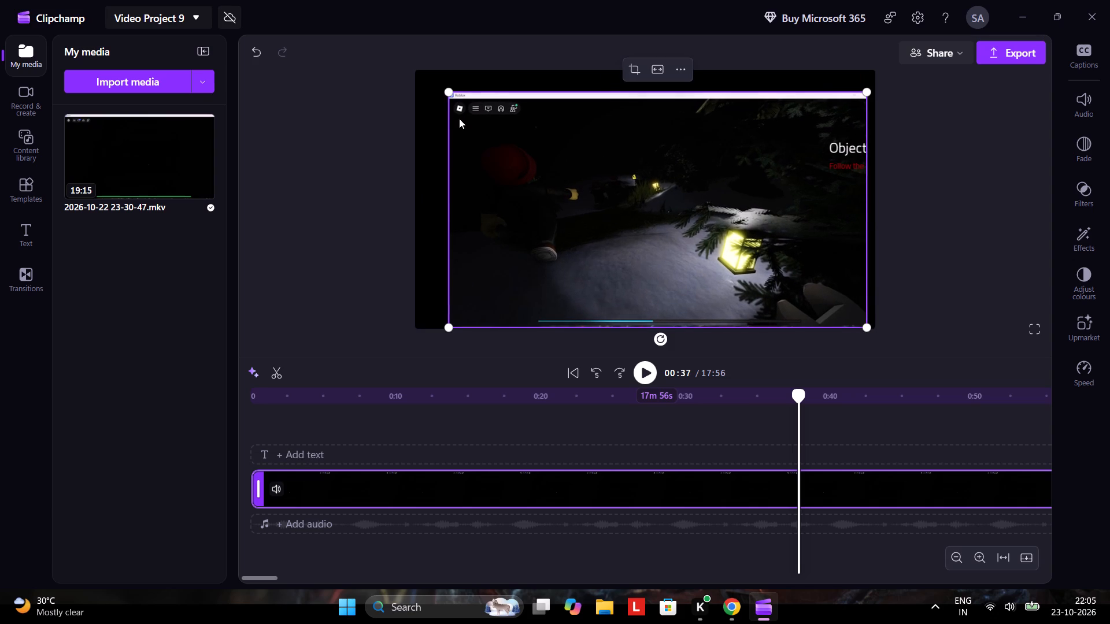
{"action": "left_click_drag", "start_coordinate": [449, 93], "coordinate": [419, 81]}
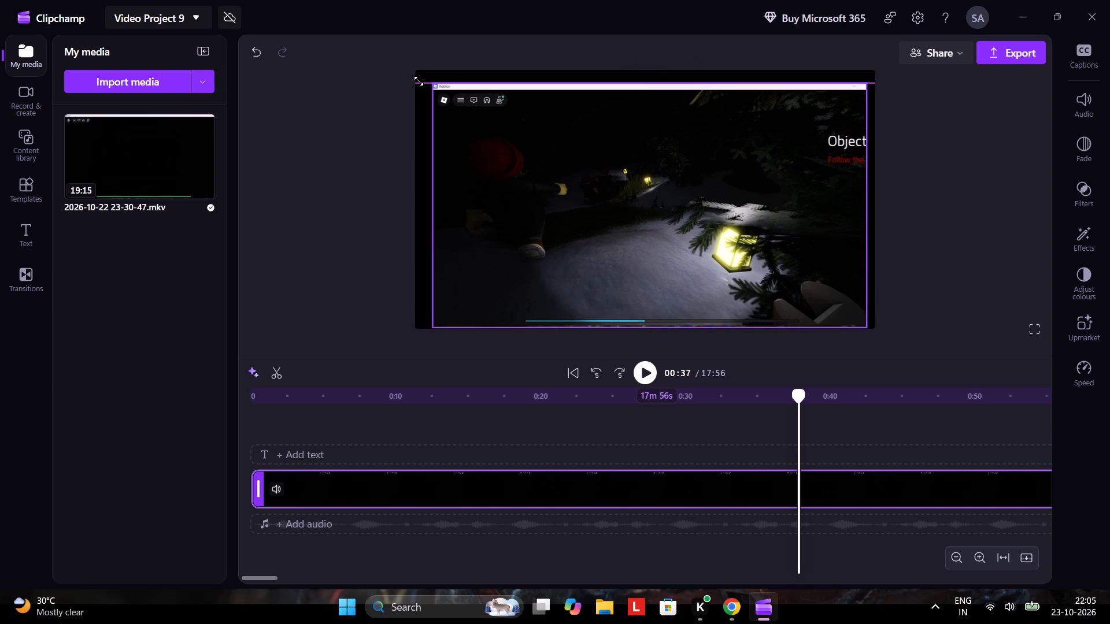
{"action": "left_click_drag", "start_coordinate": [419, 81], "coordinate": [415, 79]}
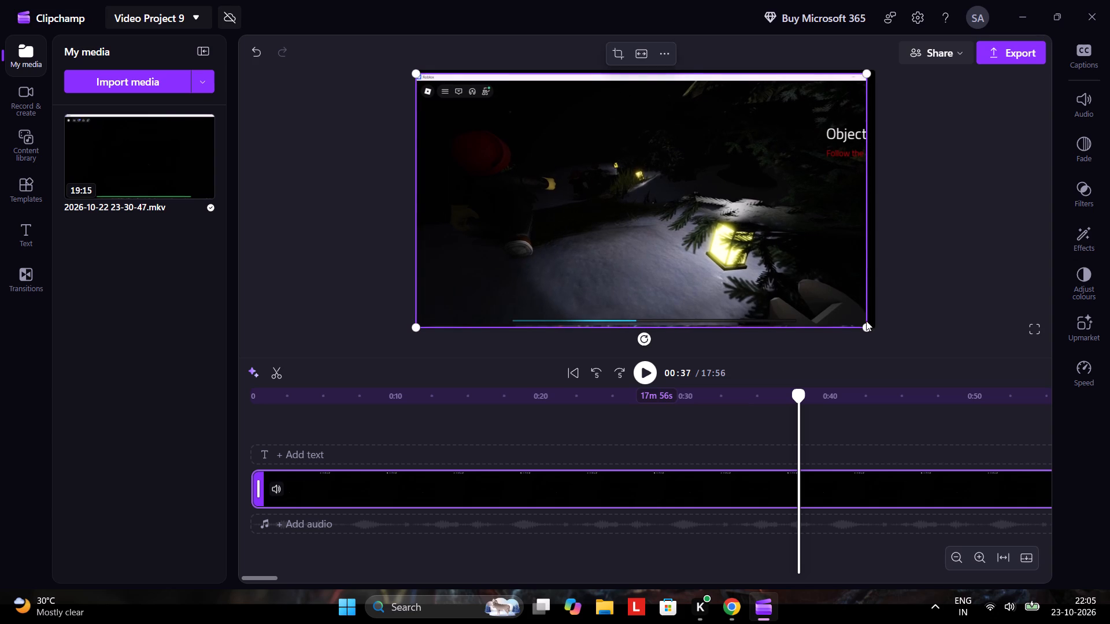
{"action": "left_click_drag", "start_coordinate": [866, 325], "coordinate": [877, 323]}
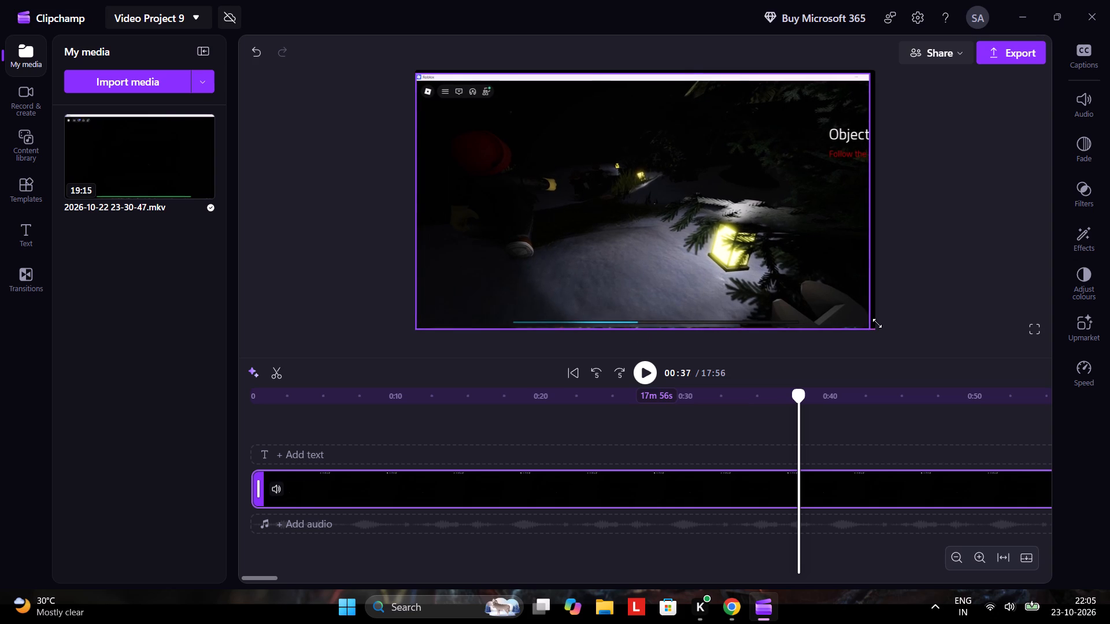
{"action": "left_click_drag", "start_coordinate": [877, 323], "coordinate": [882, 318]}
{"action": "left_click_drag", "start_coordinate": [882, 318], "coordinate": [882, 313]}
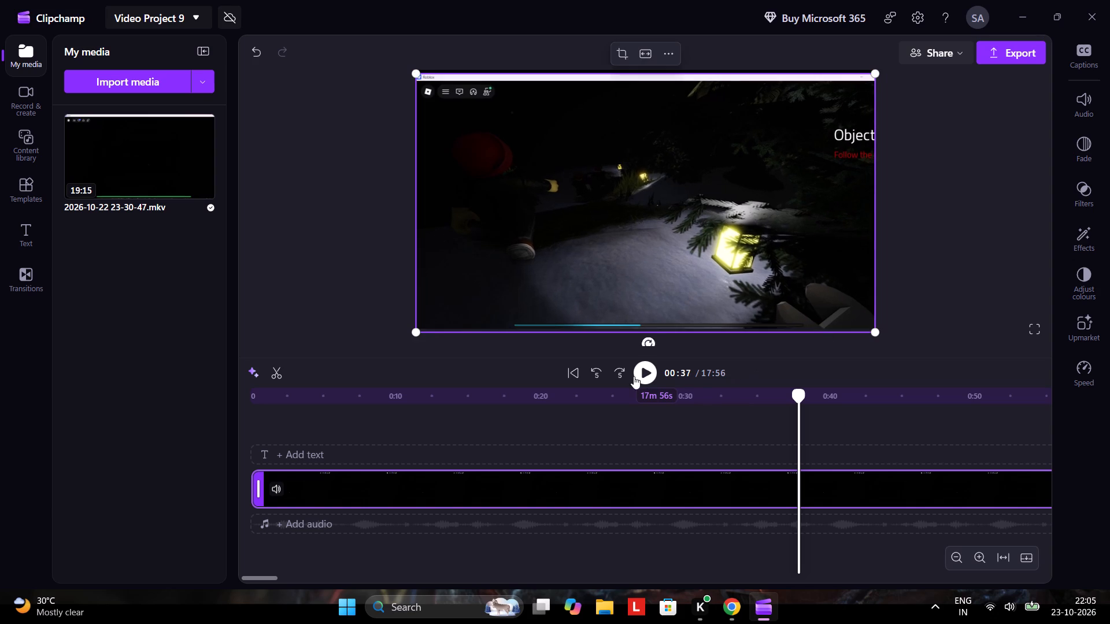
Play the gameplay from 0:37 to about 2:07 and replay 1:54 to 1:59 to examine the footage around the diary note.
{"action": "left_click", "coordinate": [634, 376]}
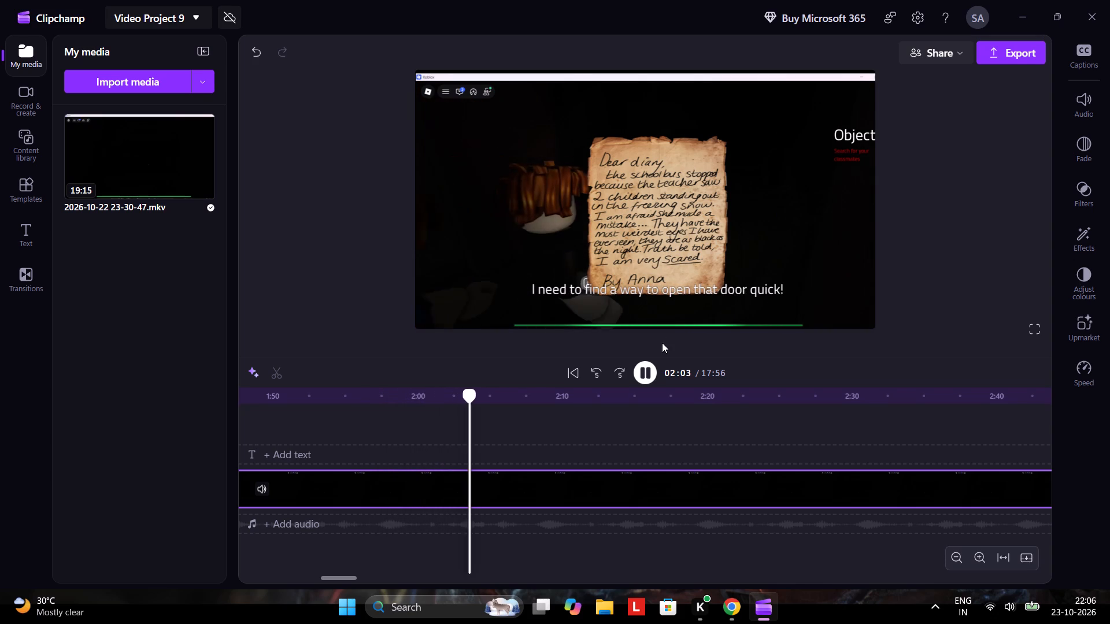
{"action": "left_click", "coordinate": [642, 372]}
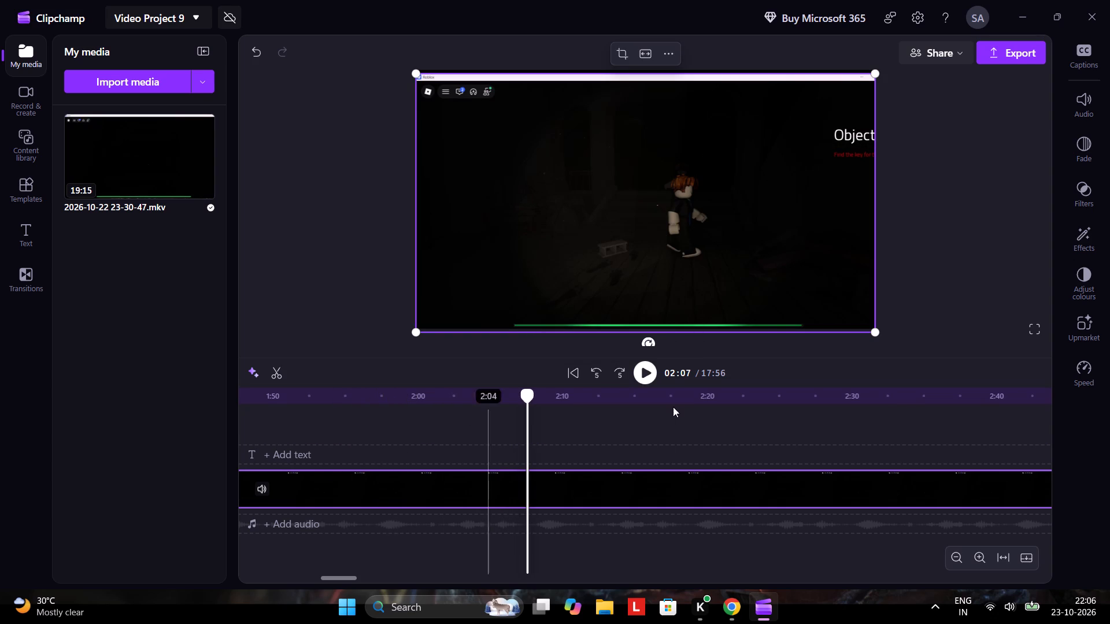
{"action": "left_click", "coordinate": [342, 418]}
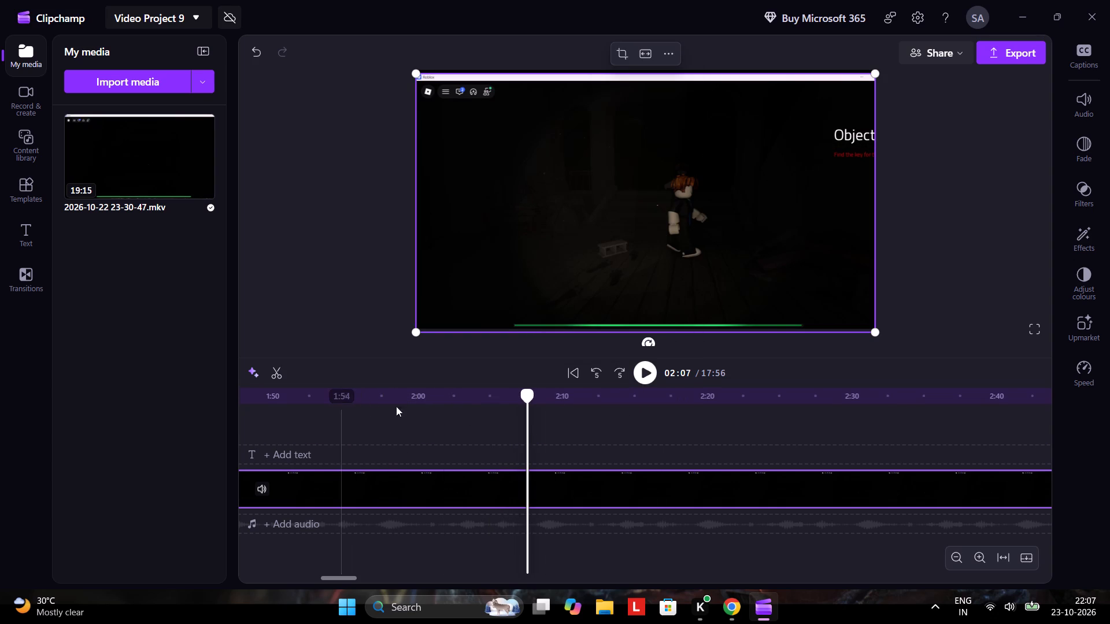
{"action": "left_click", "coordinate": [643, 371]}
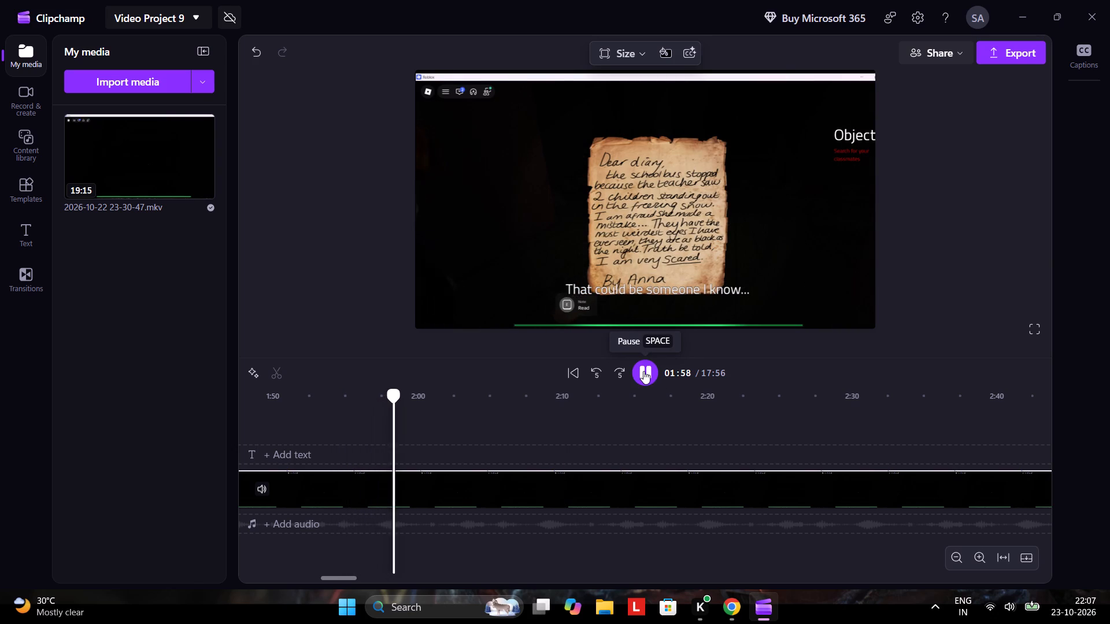
{"action": "left_click", "coordinate": [643, 371]}
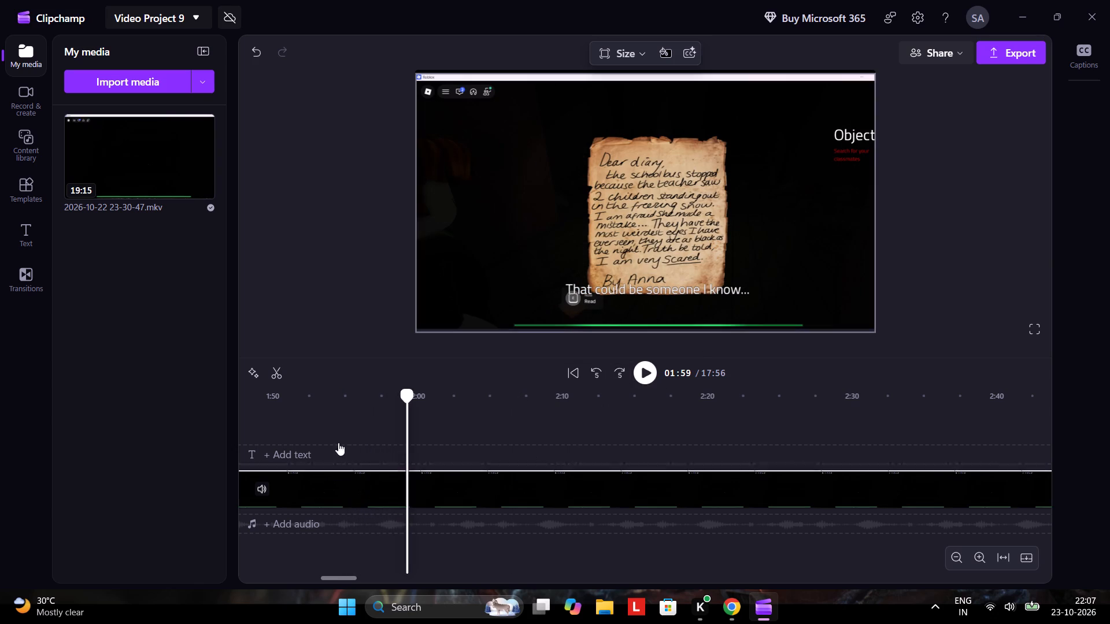
Return to about 0:38, play up to 0:52 and split the clip there.
{"action": "scroll", "coordinate": [342, 438], "scroll_direction": "right", "scroll_amount": 2}
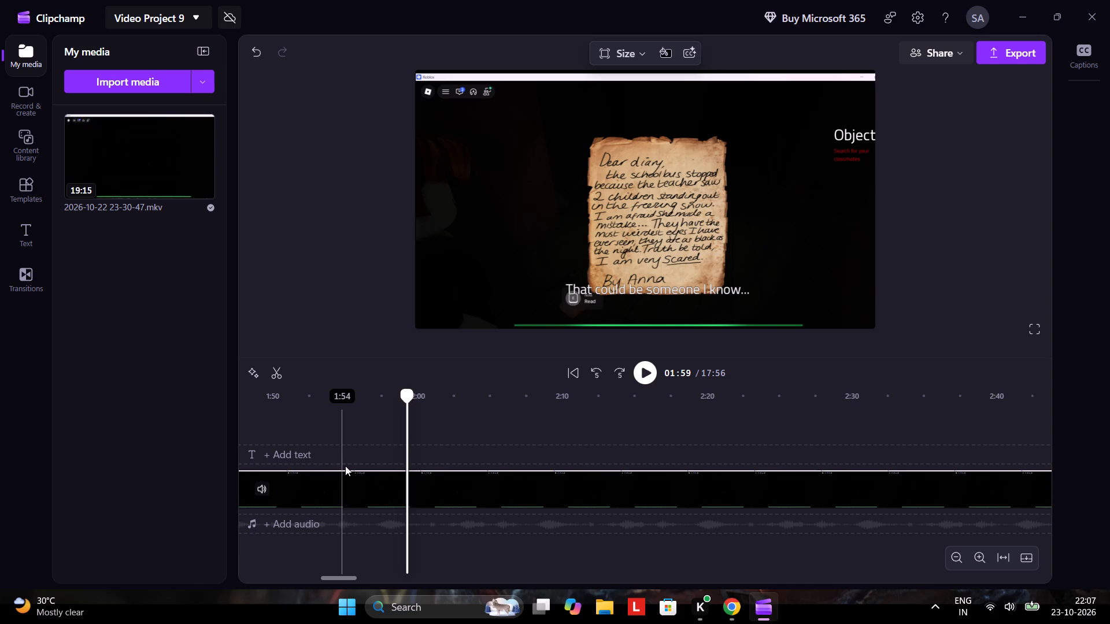
{"action": "scroll", "coordinate": [345, 466], "scroll_direction": "right", "scroll_amount": 4}
{"action": "right_click", "coordinate": [429, 433]}
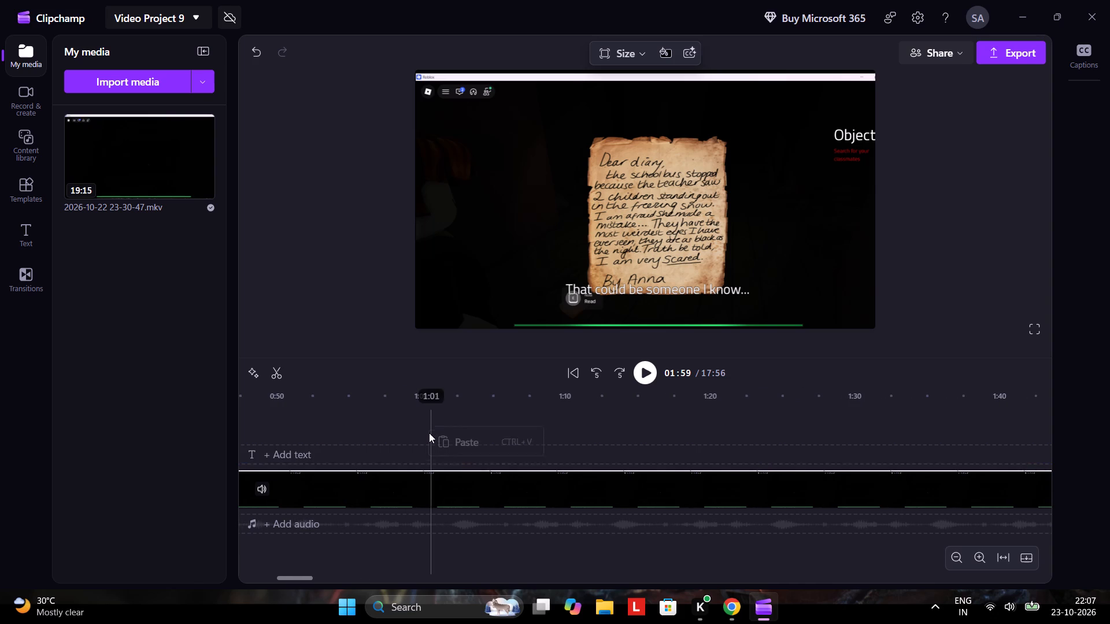
{"action": "scroll", "coordinate": [429, 433], "scroll_direction": "right", "scroll_amount": 5}
{"action": "scroll", "coordinate": [477, 443], "scroll_direction": "right", "scroll_amount": 1}
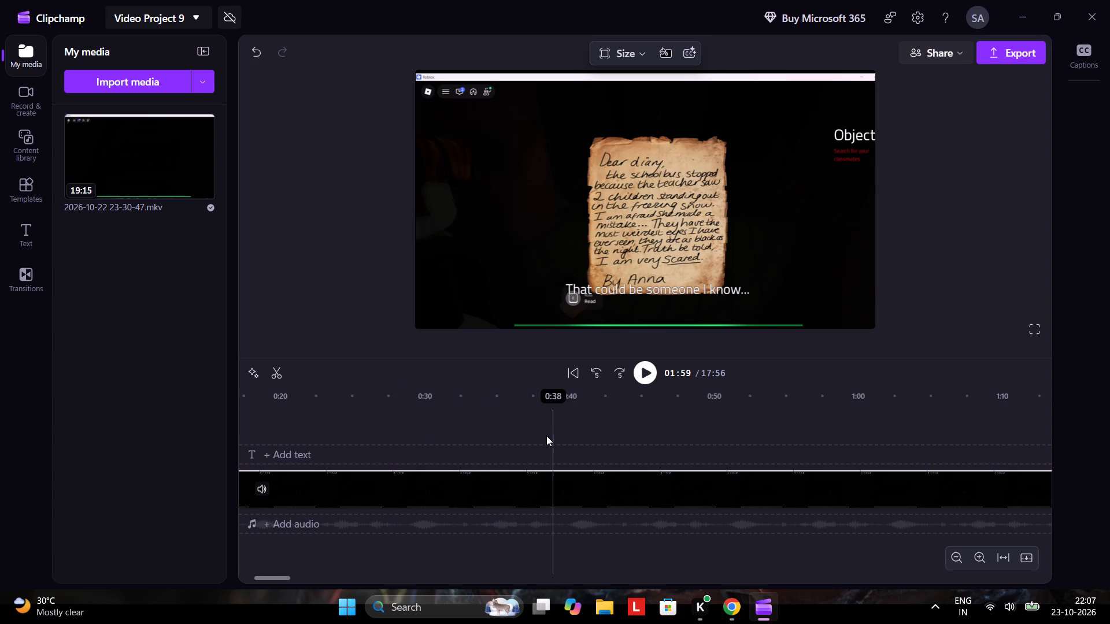
{"action": "left_click", "coordinate": [546, 436]}
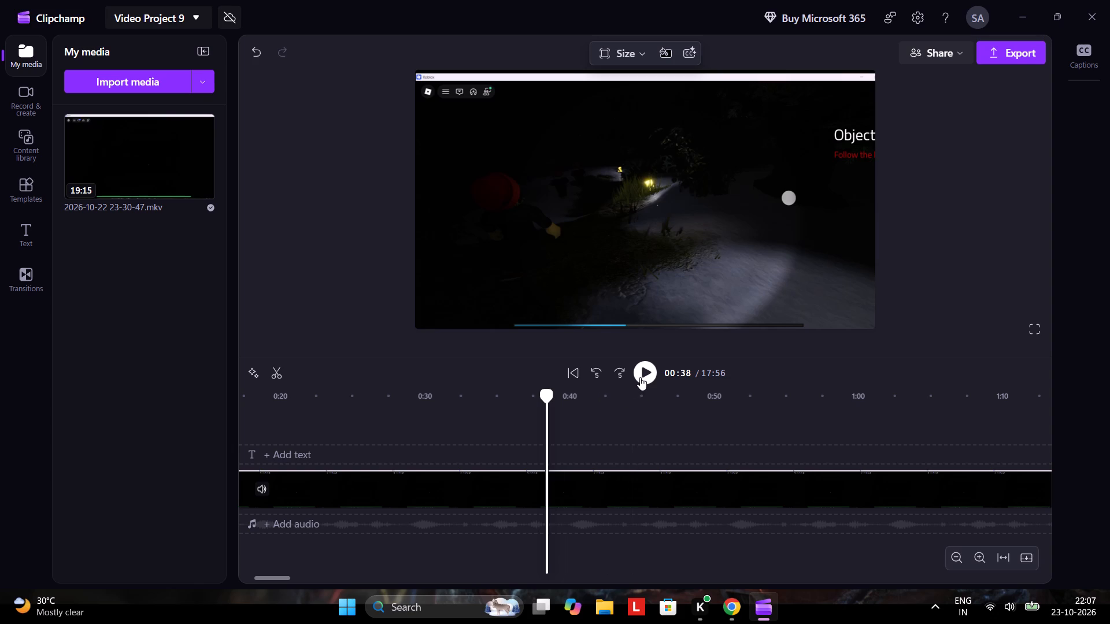
{"action": "left_click", "coordinate": [640, 377]}
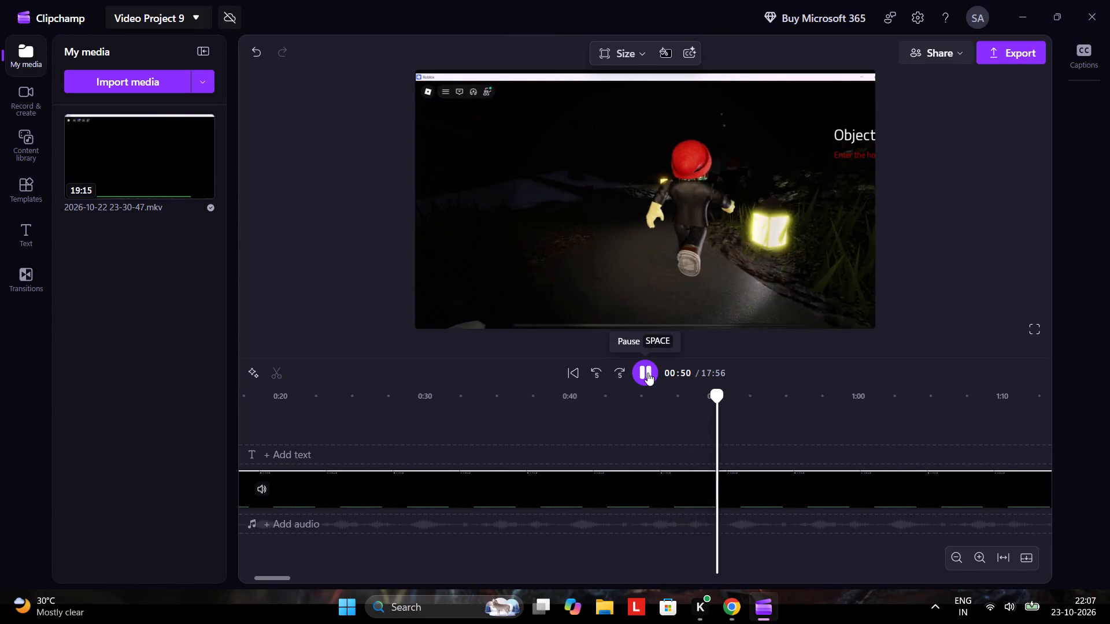
{"action": "left_click", "coordinate": [647, 373]}
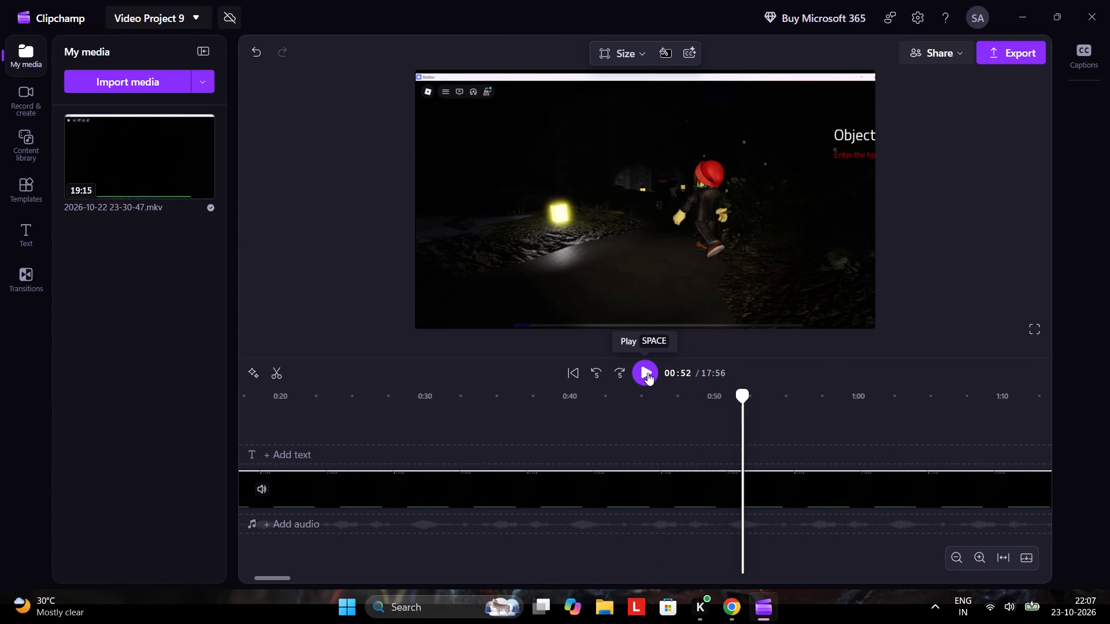
{"action": "left_click", "coordinate": [274, 370]}
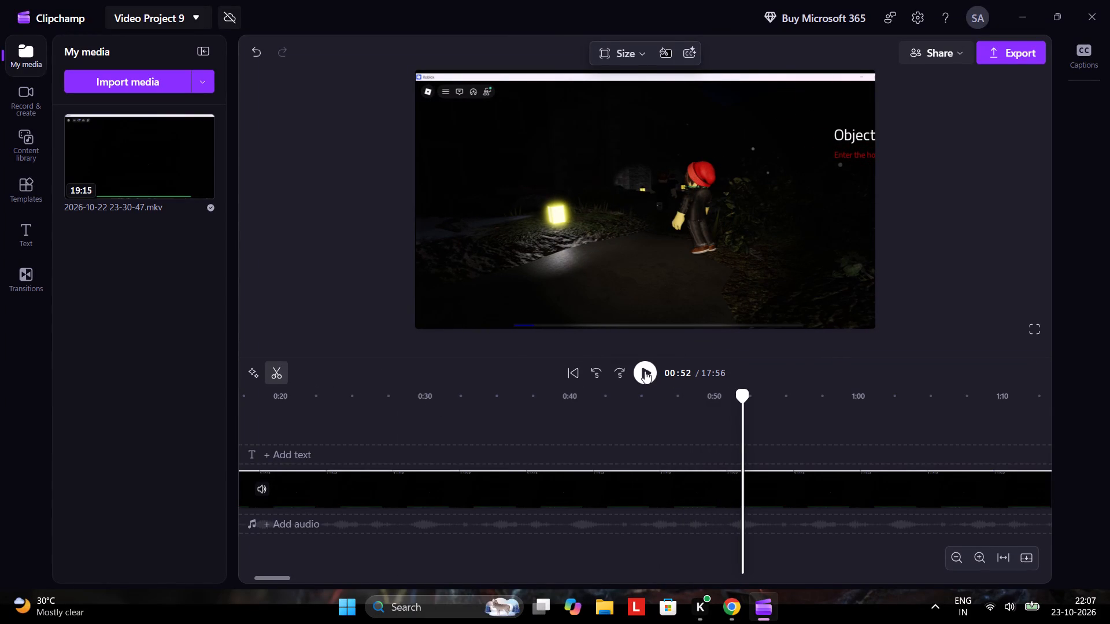
Play on from 0:52, split the clip at 0:56, delete the piece between 0:52 and 0:56 and close the gap.
{"action": "left_click", "coordinate": [650, 379]}
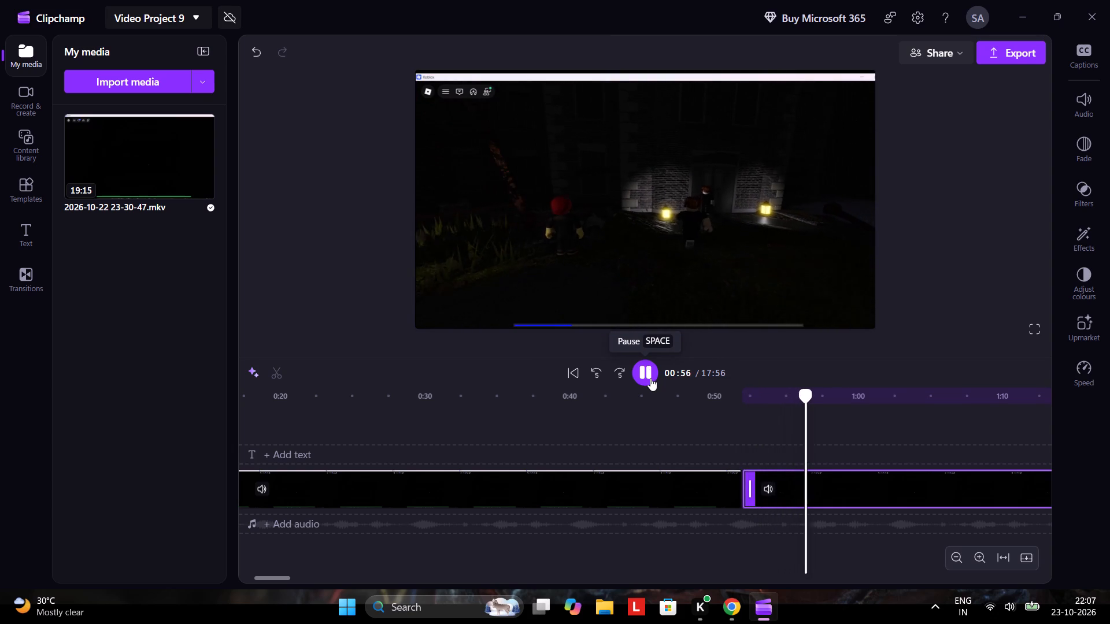
{"action": "left_click", "coordinate": [650, 378]}
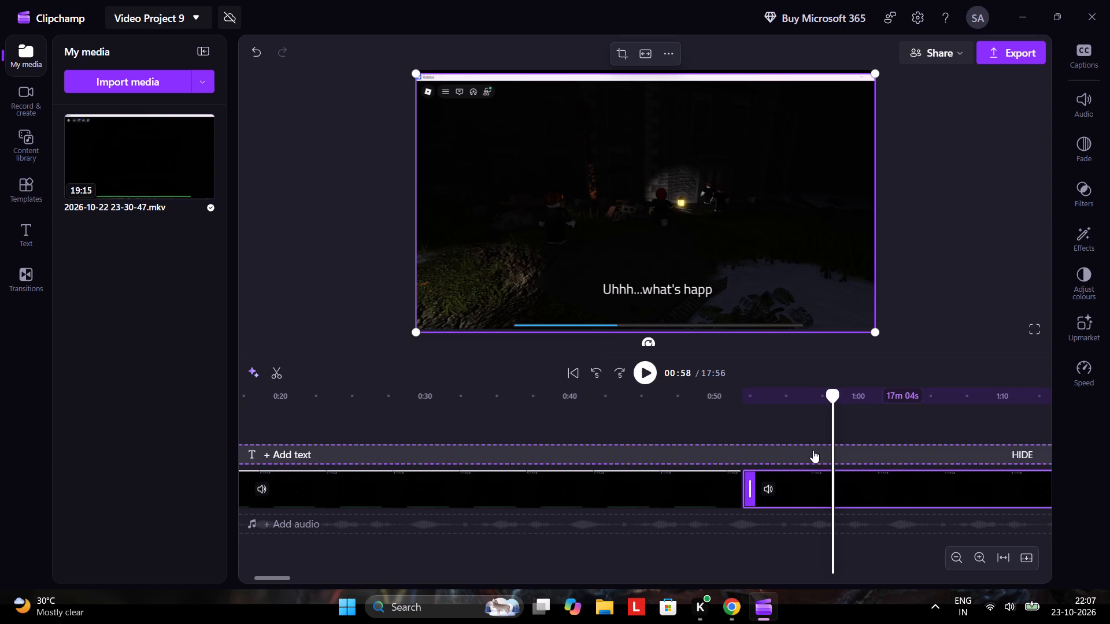
{"action": "left_click", "coordinate": [810, 435]}
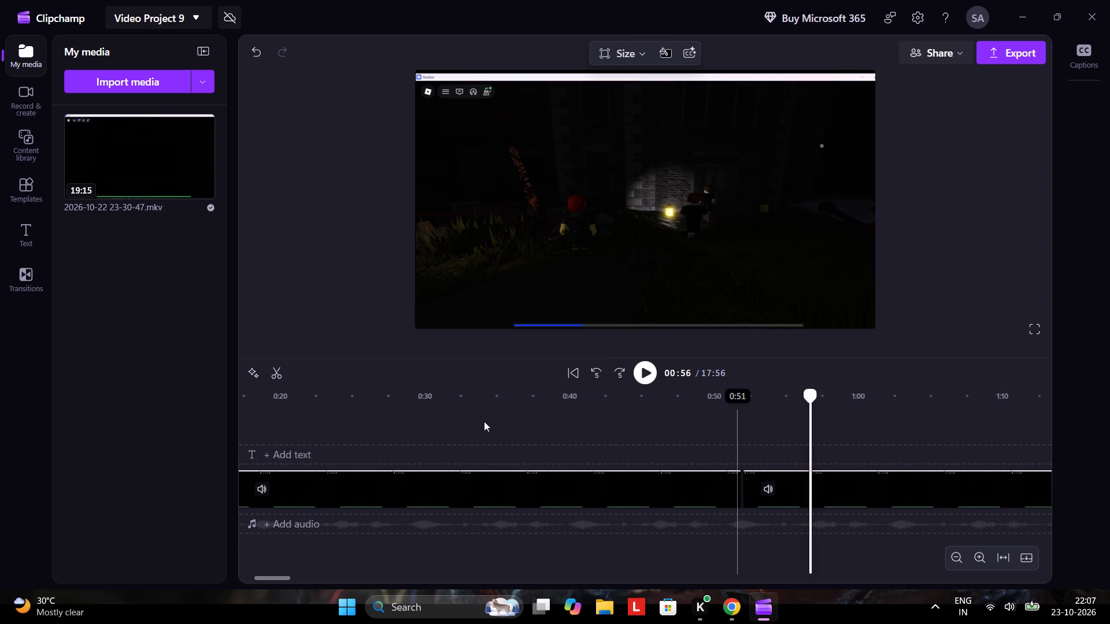
{"action": "left_click", "coordinate": [273, 365]}
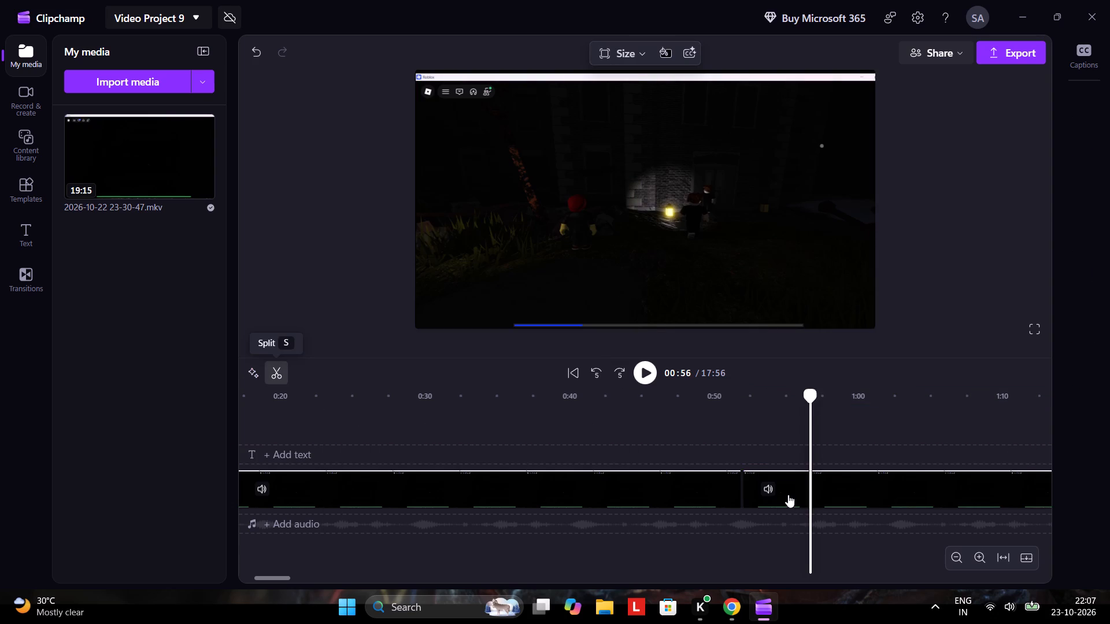
{"action": "left_click", "coordinate": [788, 495]}
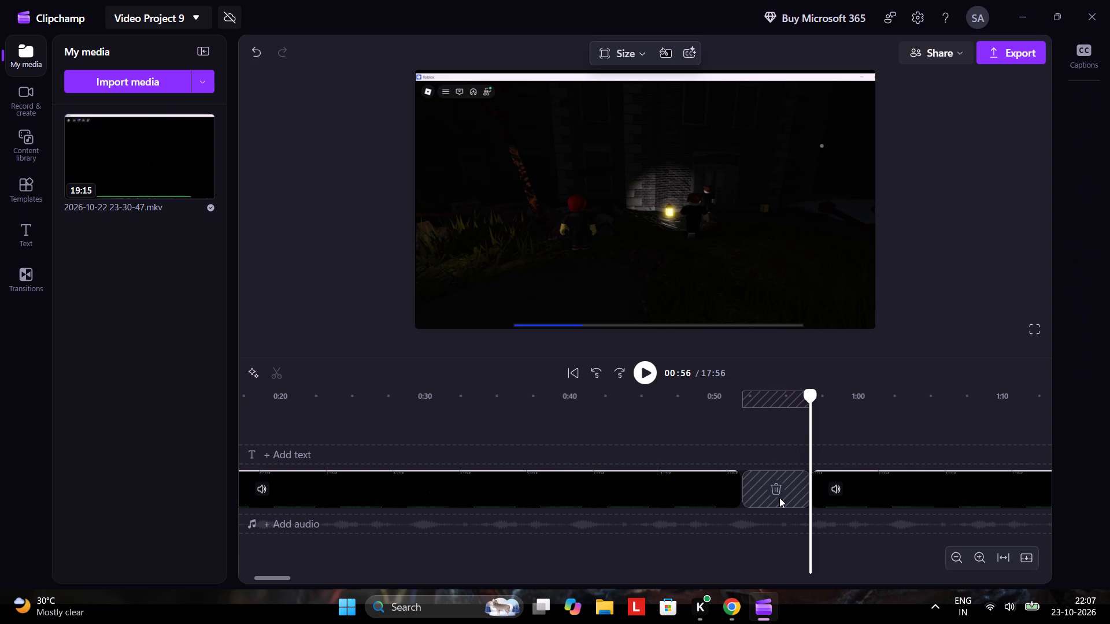
{"action": "left_click", "coordinate": [780, 496]}
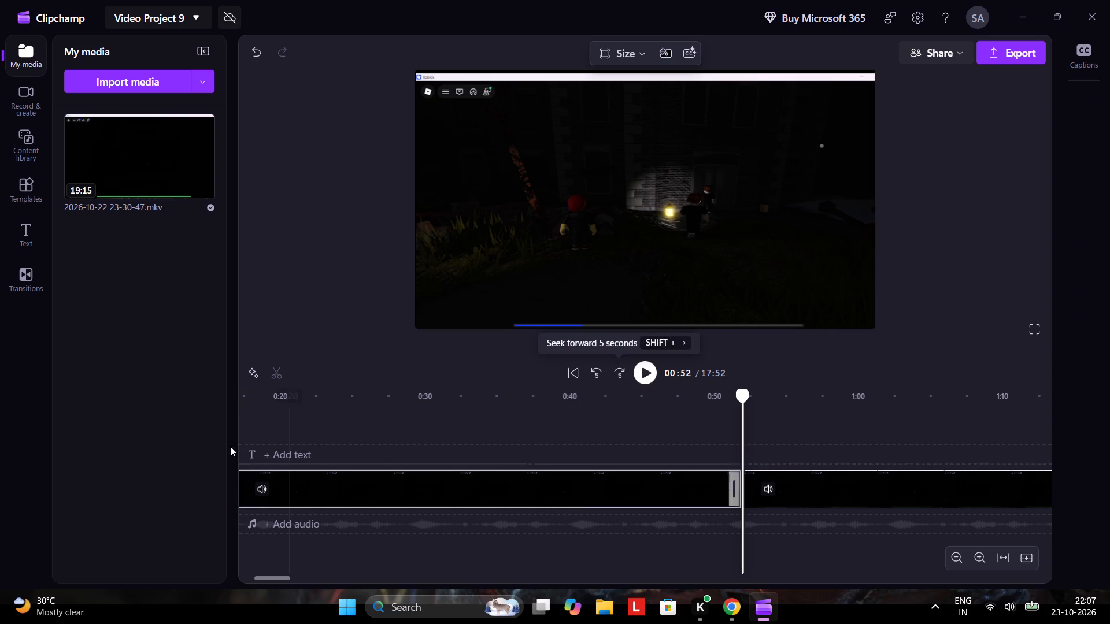
Replay the edited video from the start up to 0:37 and split the clip there.
{"action": "left_click", "coordinate": [243, 428]}
{"action": "left_click", "coordinate": [642, 368]}
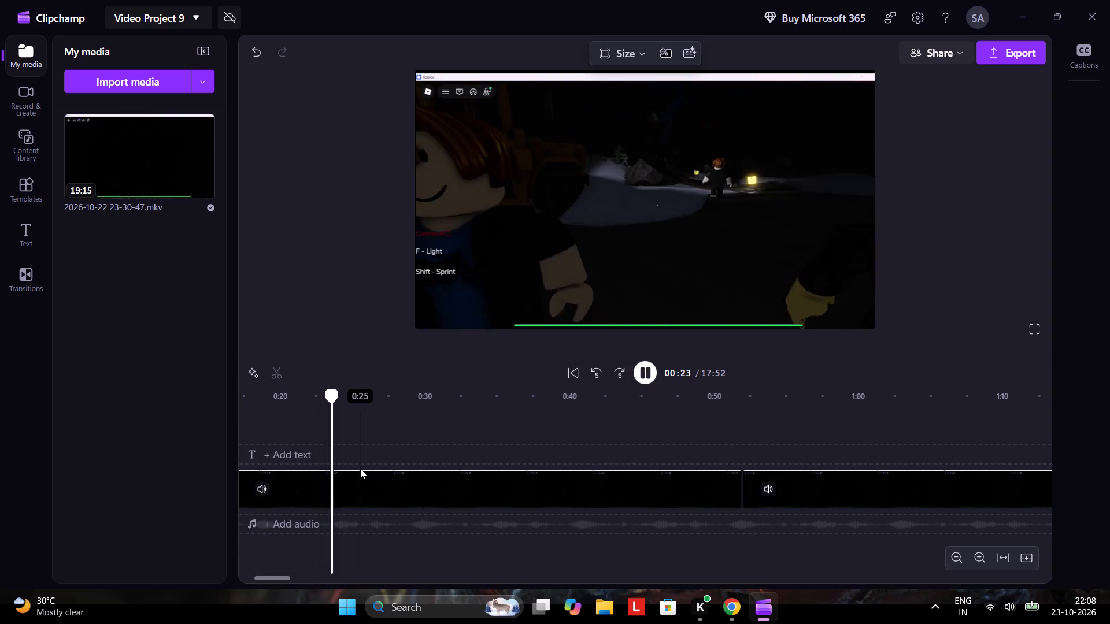
{"action": "scroll", "coordinate": [368, 462], "scroll_direction": "right", "scroll_amount": 19}
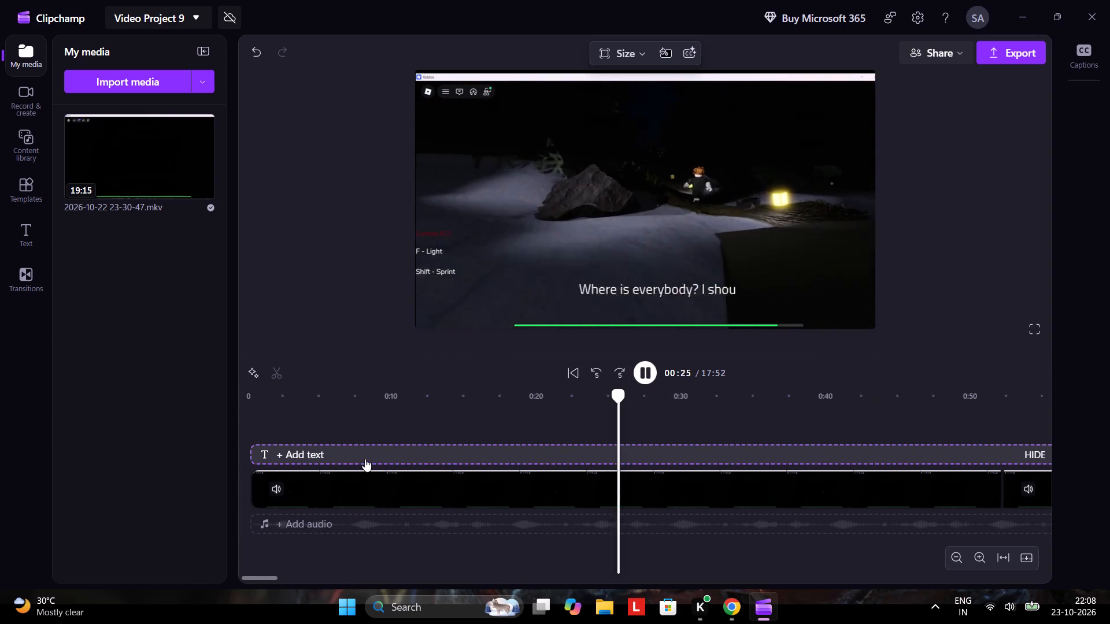
{"action": "left_click", "coordinate": [248, 424]}
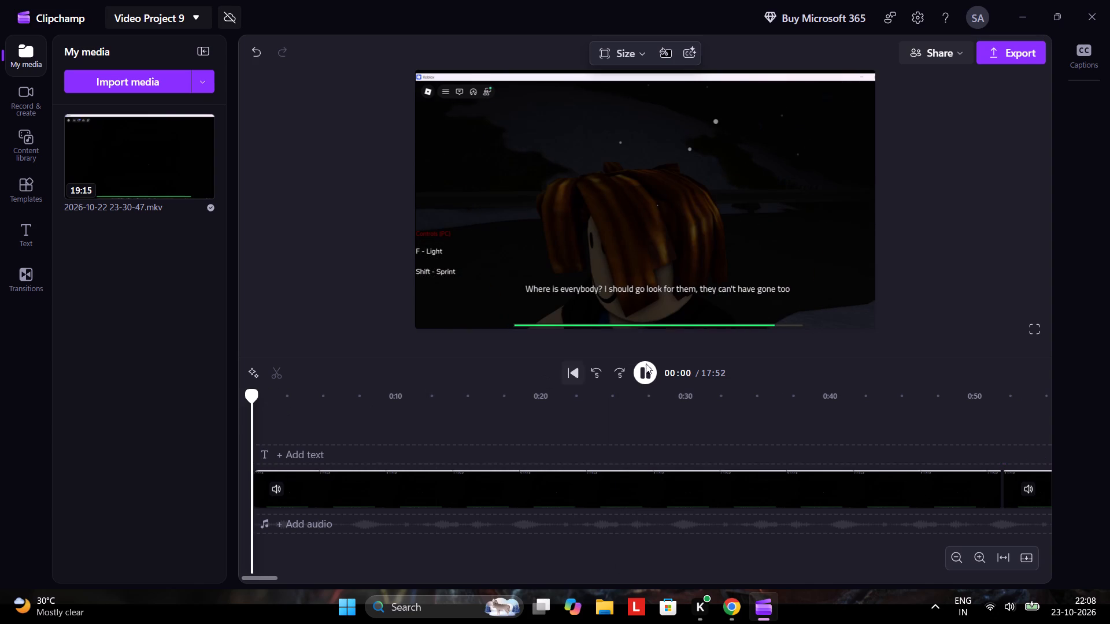
{"action": "left_click", "coordinate": [642, 366]}
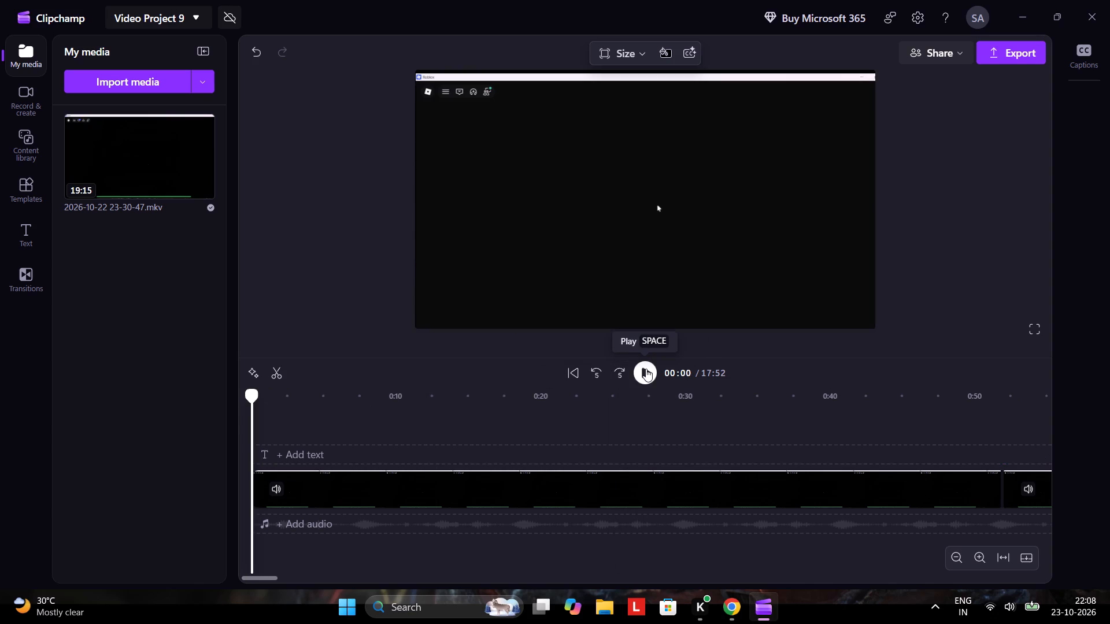
{"action": "double_click", "coordinate": [649, 378]}
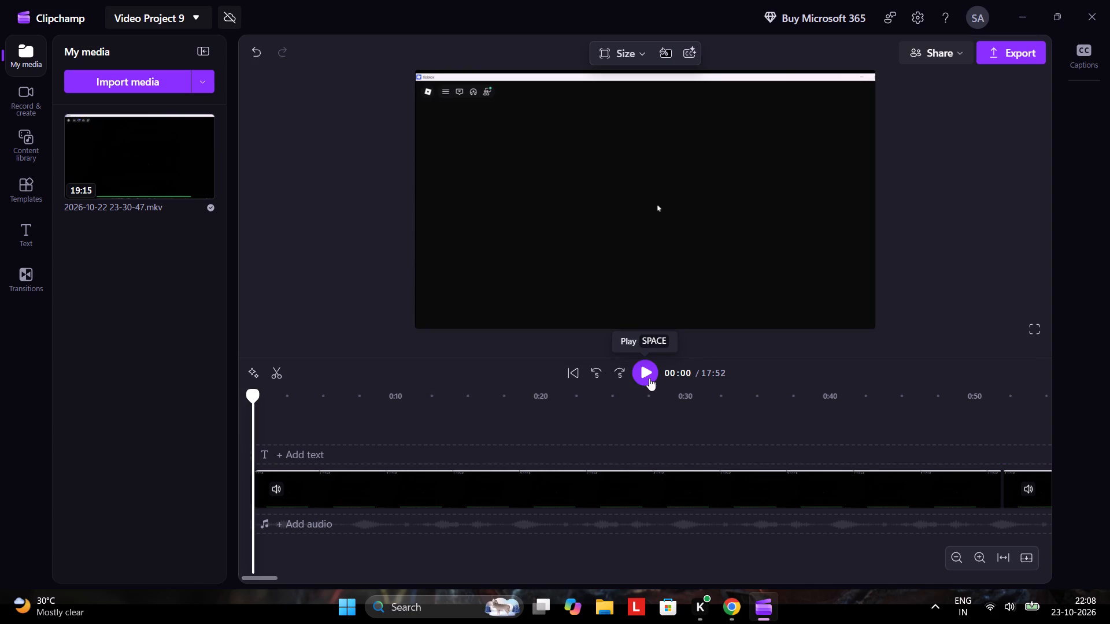
{"action": "key", "text": "space"}
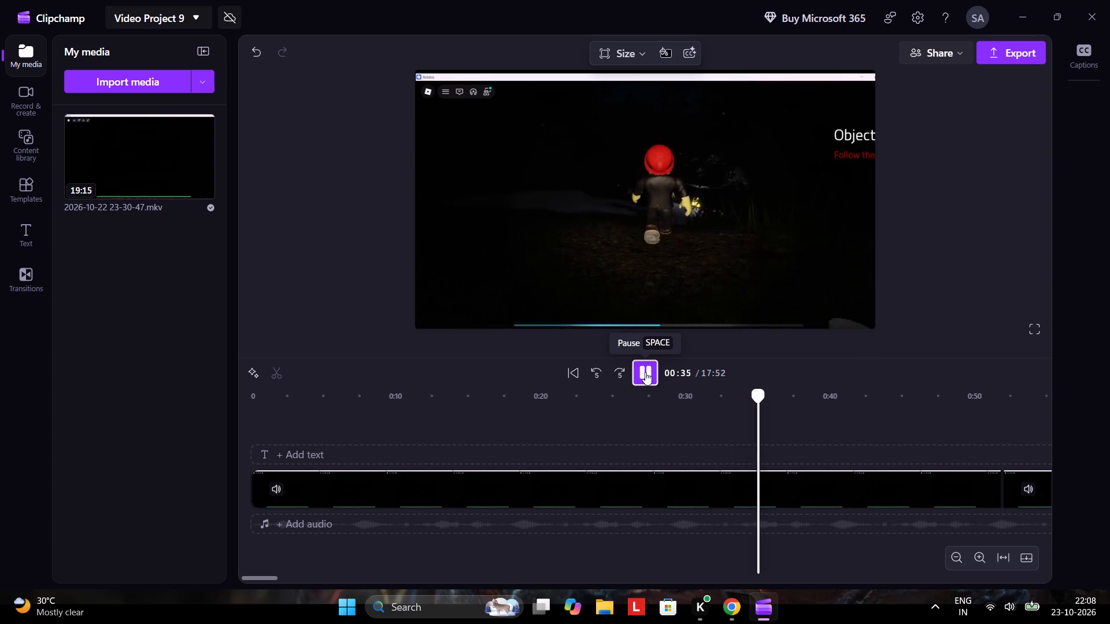
{"action": "key", "text": "space"}
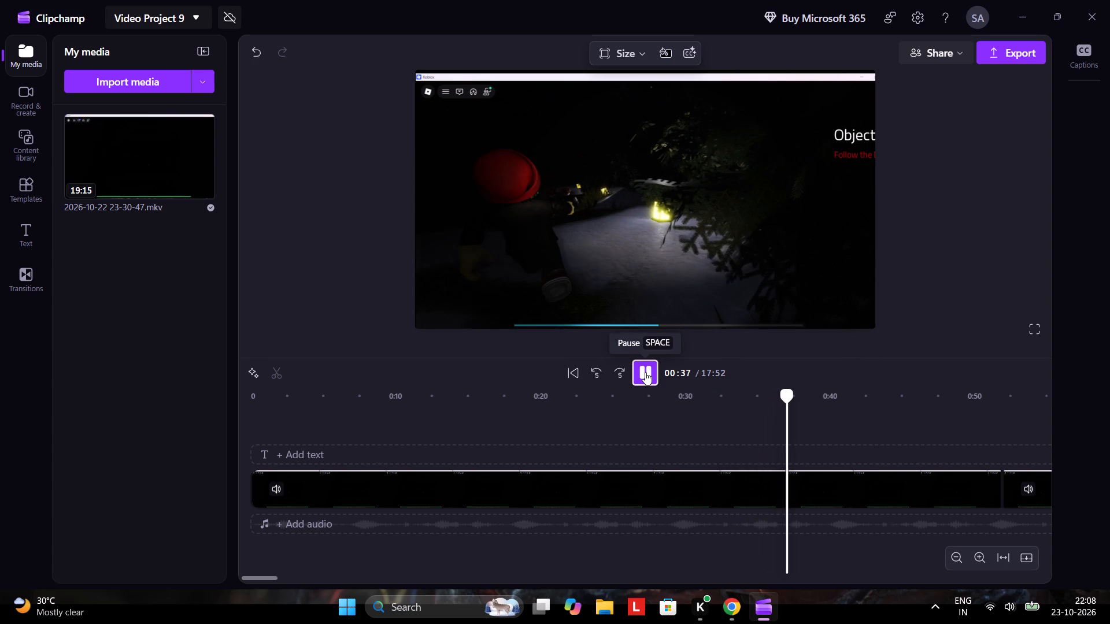
{"action": "left_click", "coordinate": [272, 374]}
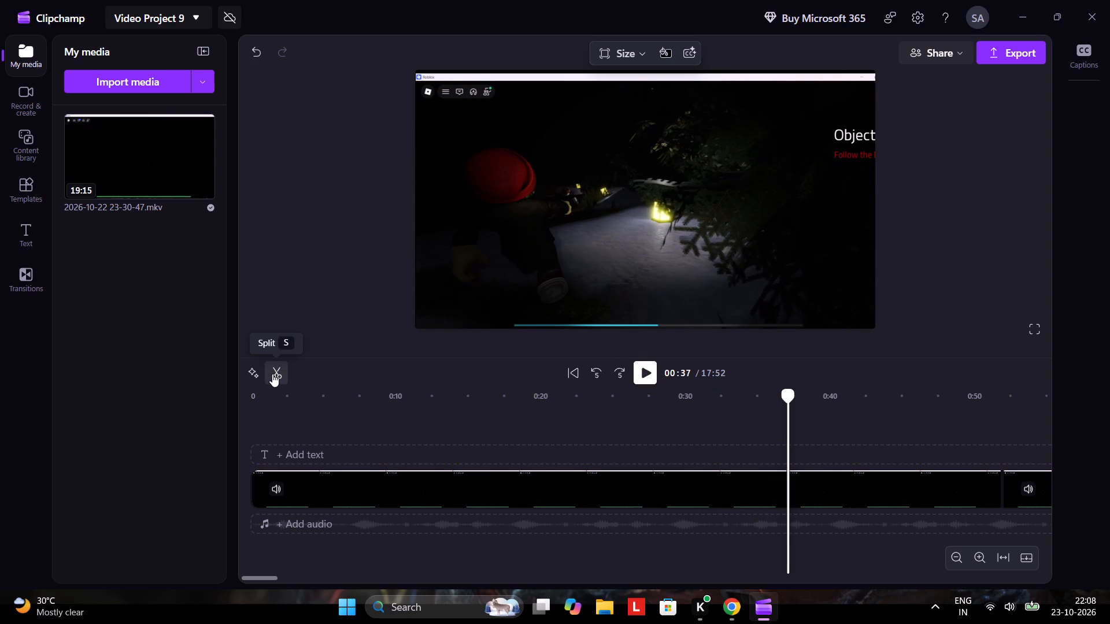
Play on from 0:37 to 1:09 and split the clip there.
{"action": "left_click", "coordinate": [646, 380]}
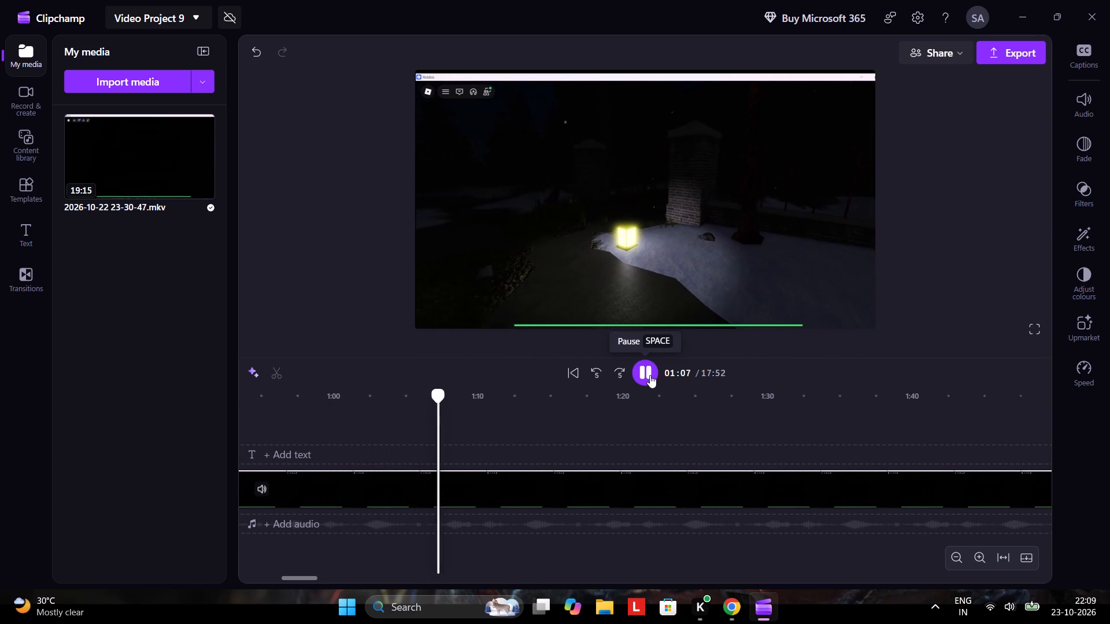
{"action": "key", "text": "space"}
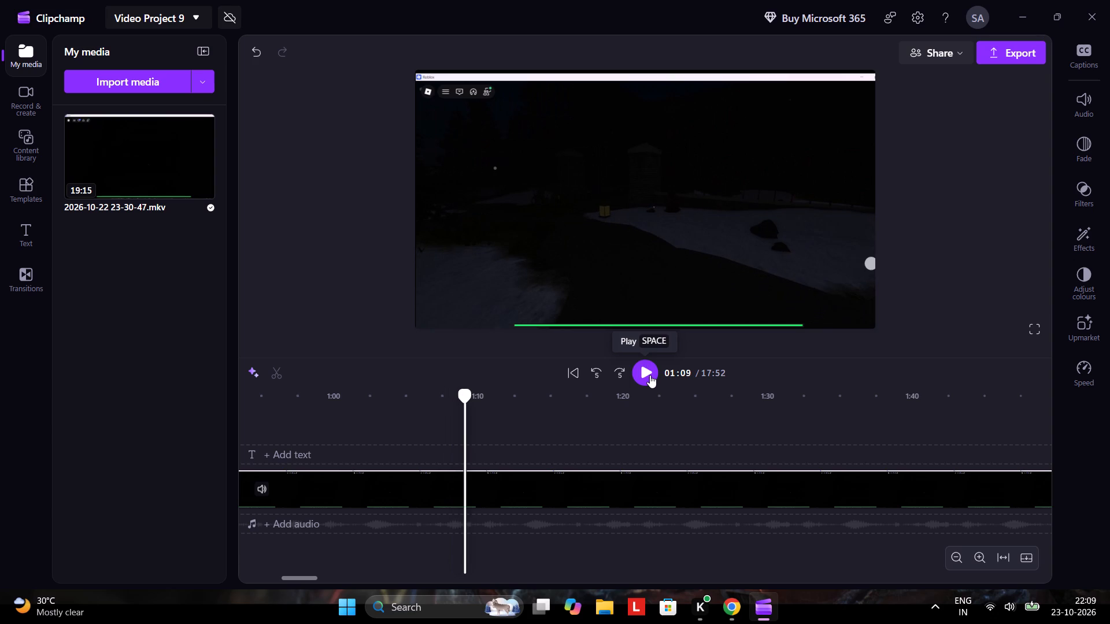
{"action": "left_click", "coordinate": [276, 370]}
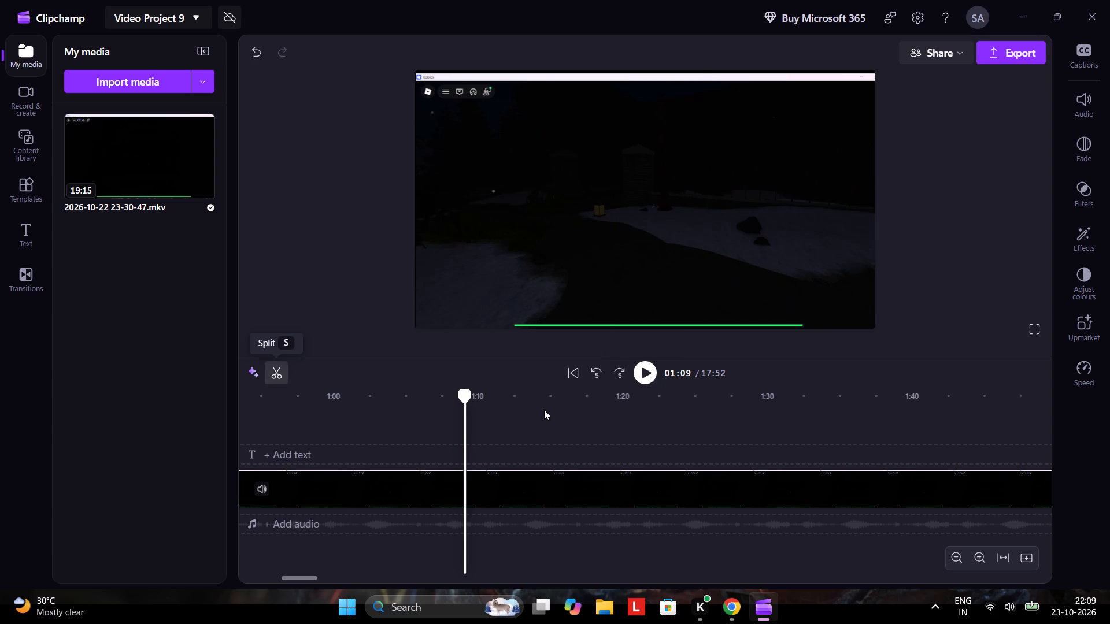
{"action": "left_click", "coordinate": [525, 490]}
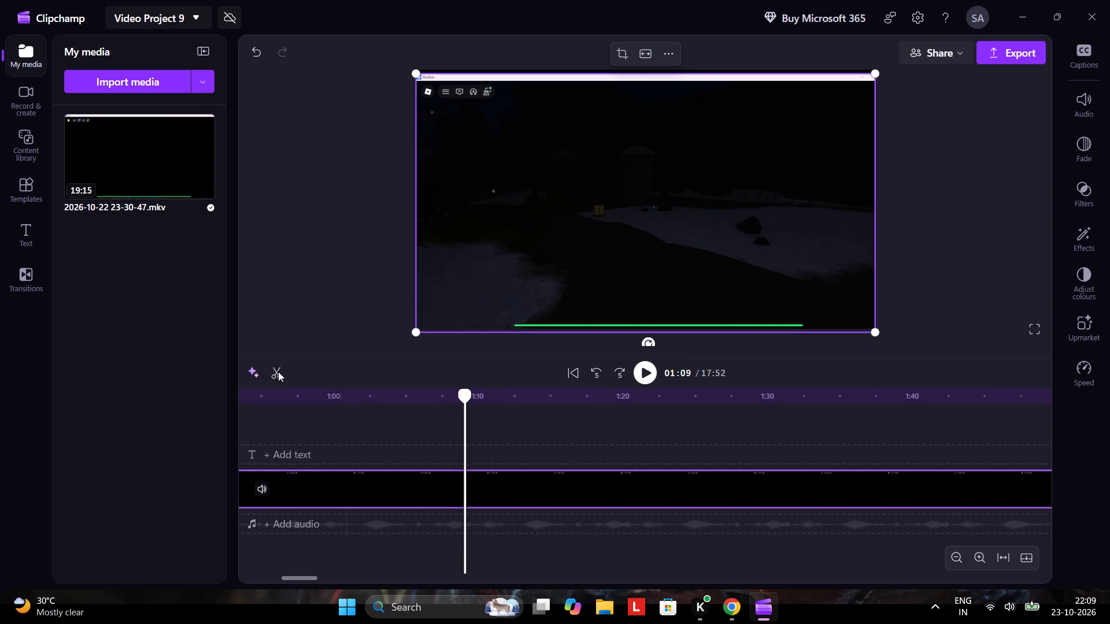
{"action": "left_click", "coordinate": [278, 372]}
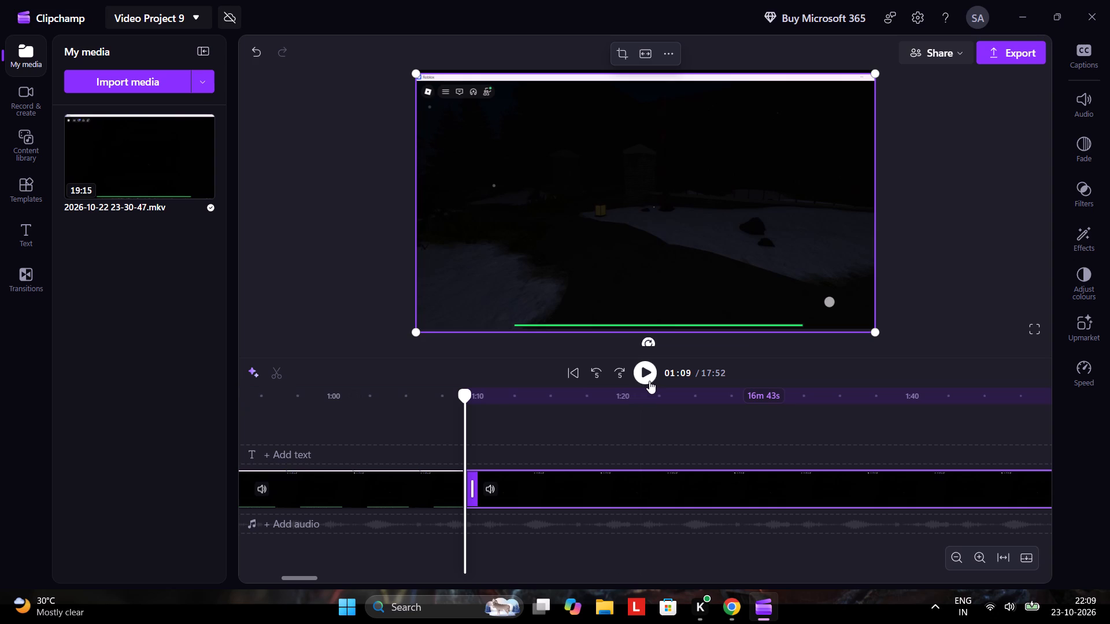
Play on to 1:29, split the clip back at 1:22, delete the piece between 1:09 and 1:22 and close the gap.
{"action": "left_click", "coordinate": [649, 381]}
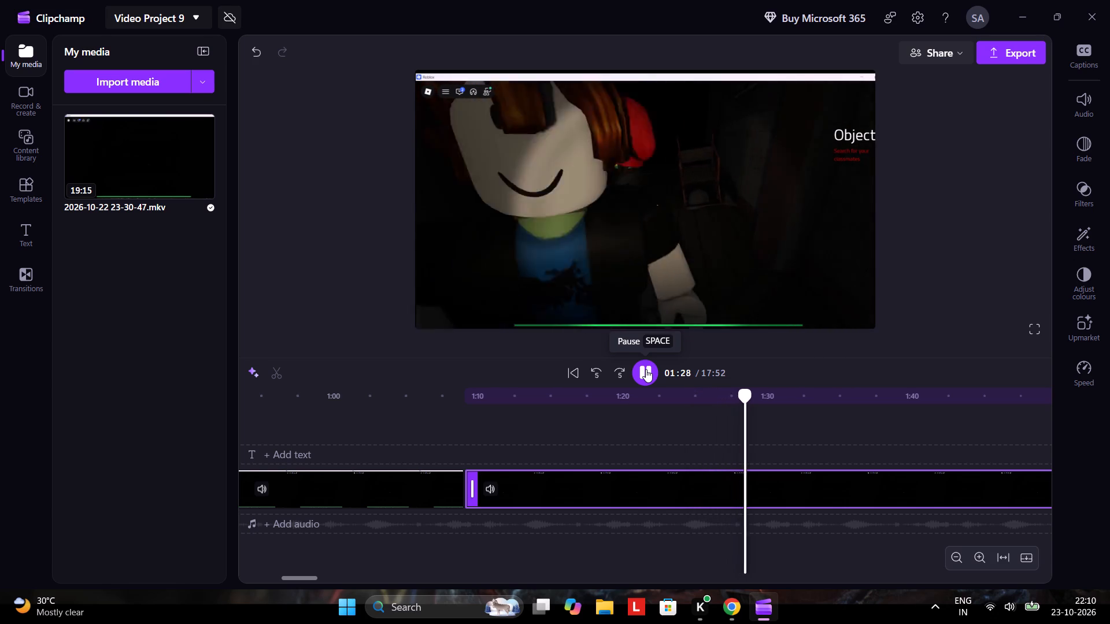
{"action": "left_click", "coordinate": [646, 369]}
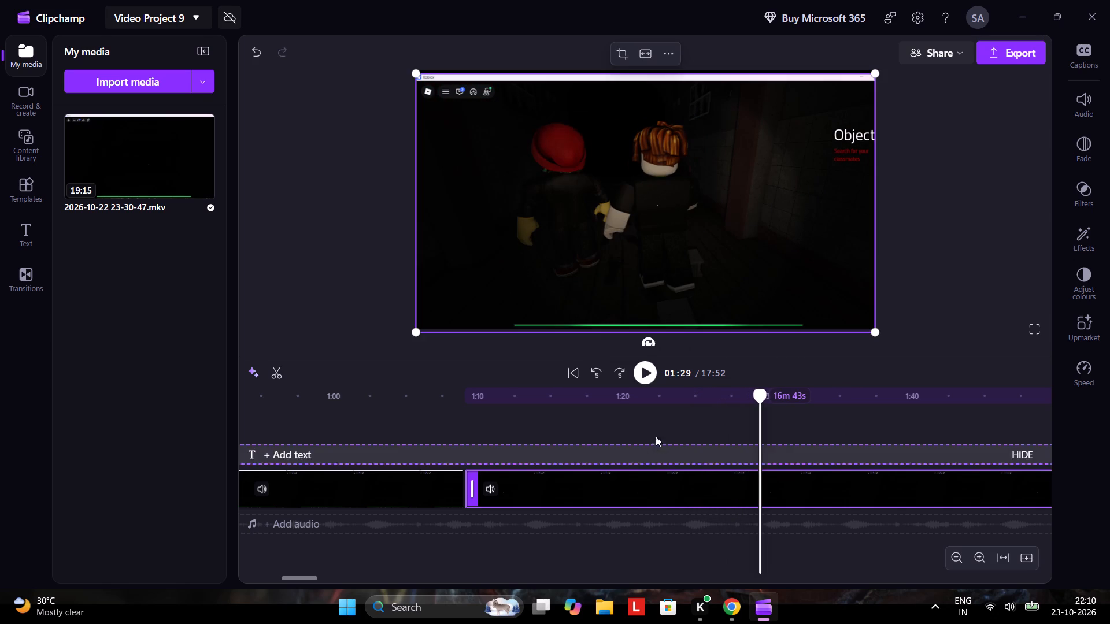
{"action": "left_click", "coordinate": [661, 433]}
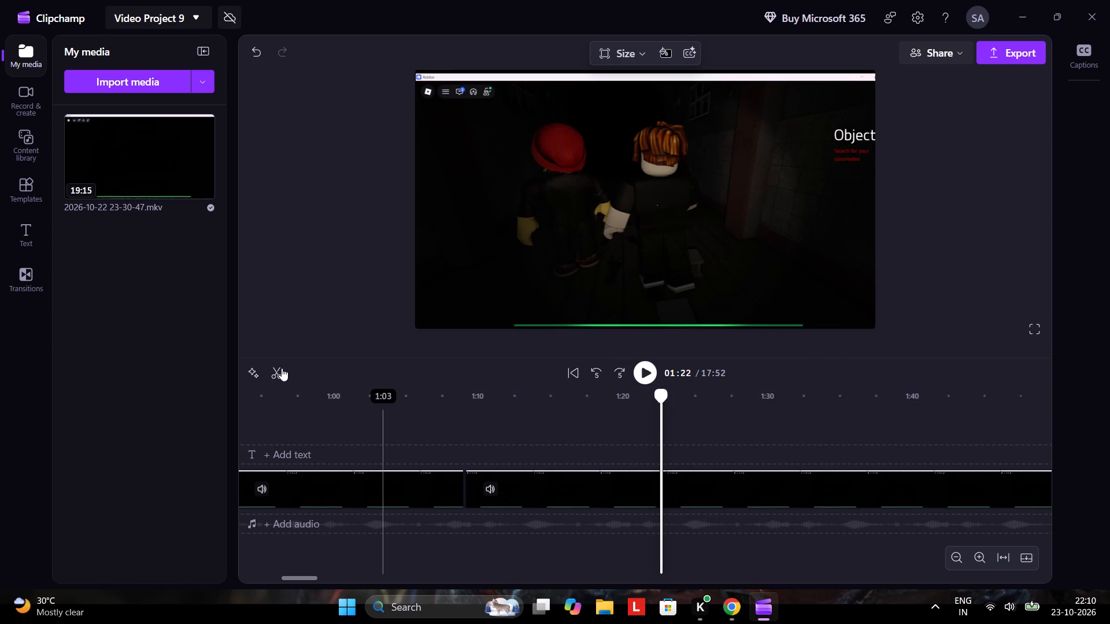
{"action": "left_click", "coordinate": [282, 368]}
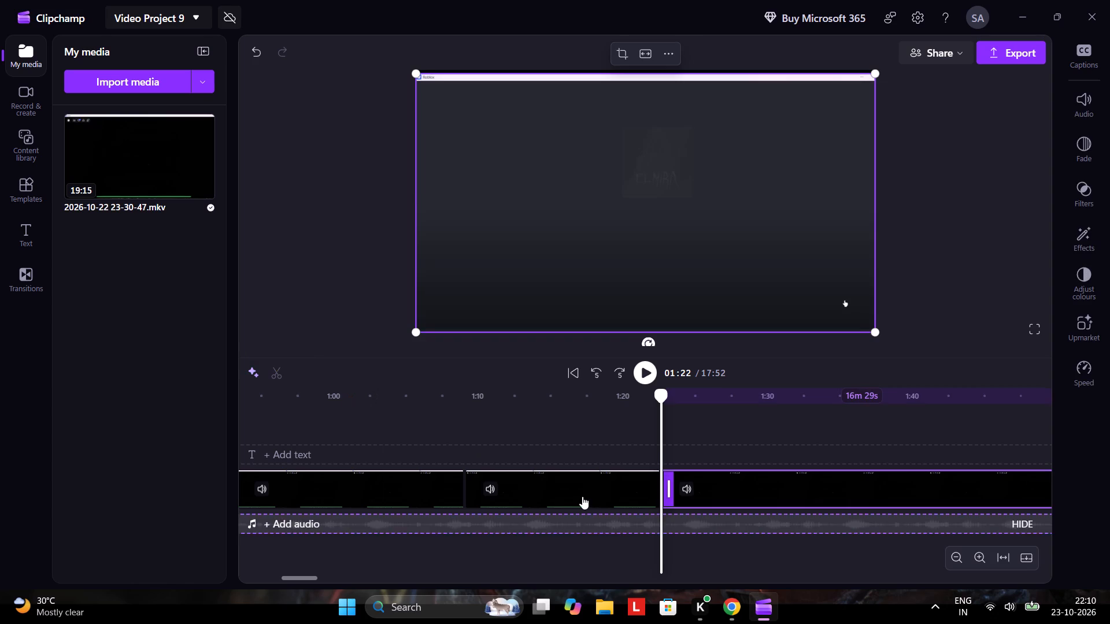
{"action": "left_click", "coordinate": [582, 496]}
{"action": "key", "text": "Delete"}
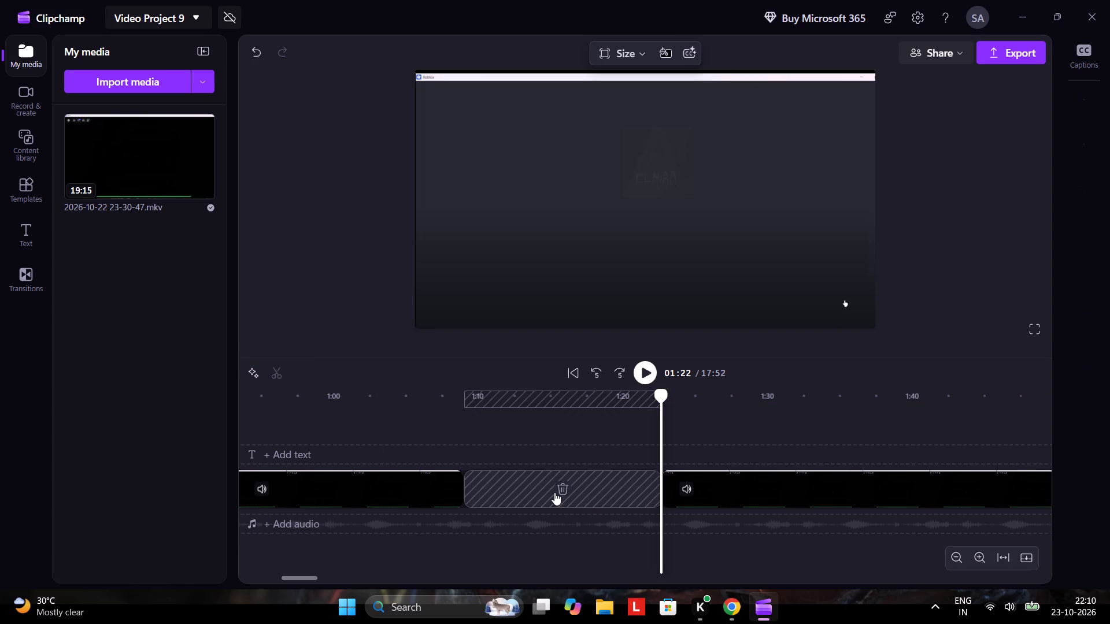
{"action": "left_click", "coordinate": [564, 487]}
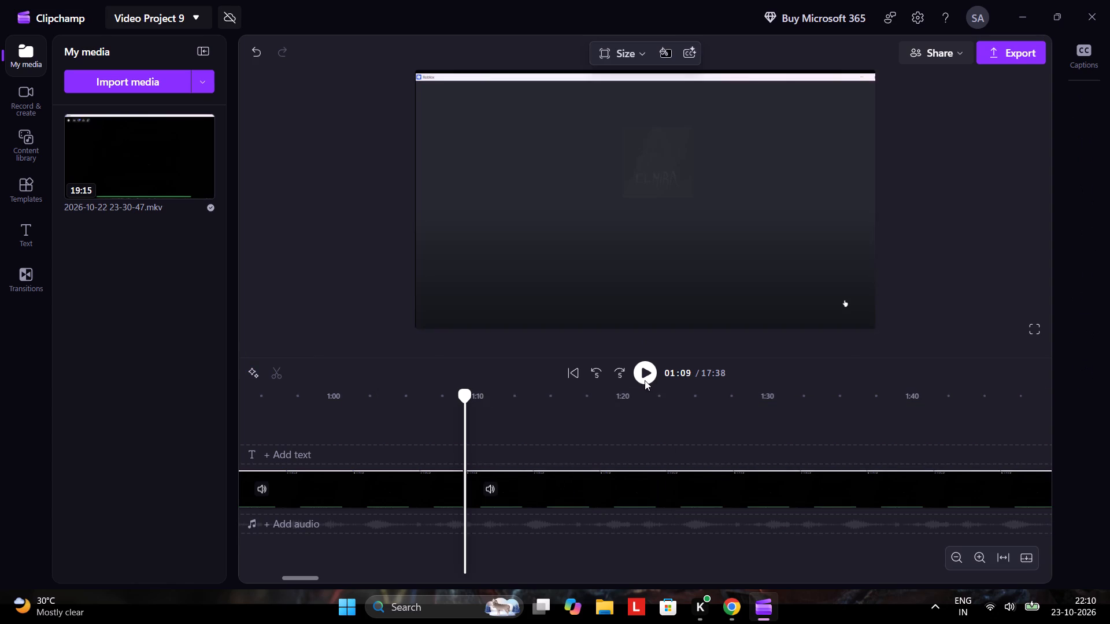
Play from 1:09 to about 1:35, return to 1:25 and split the clip there.
{"action": "left_click", "coordinate": [645, 380]}
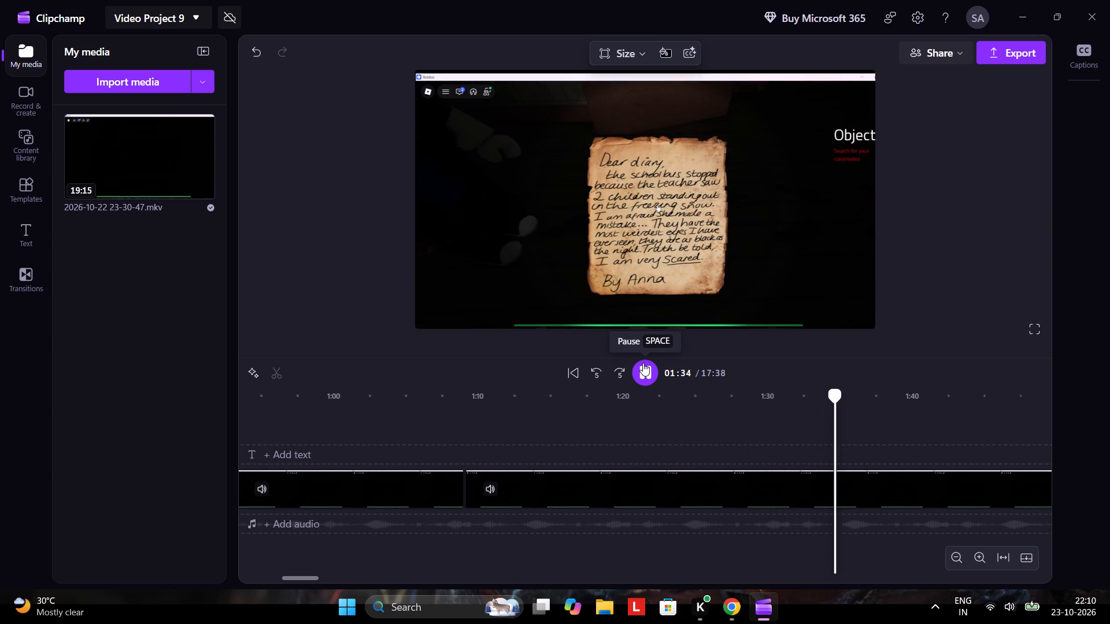
{"action": "left_click", "coordinate": [643, 363]}
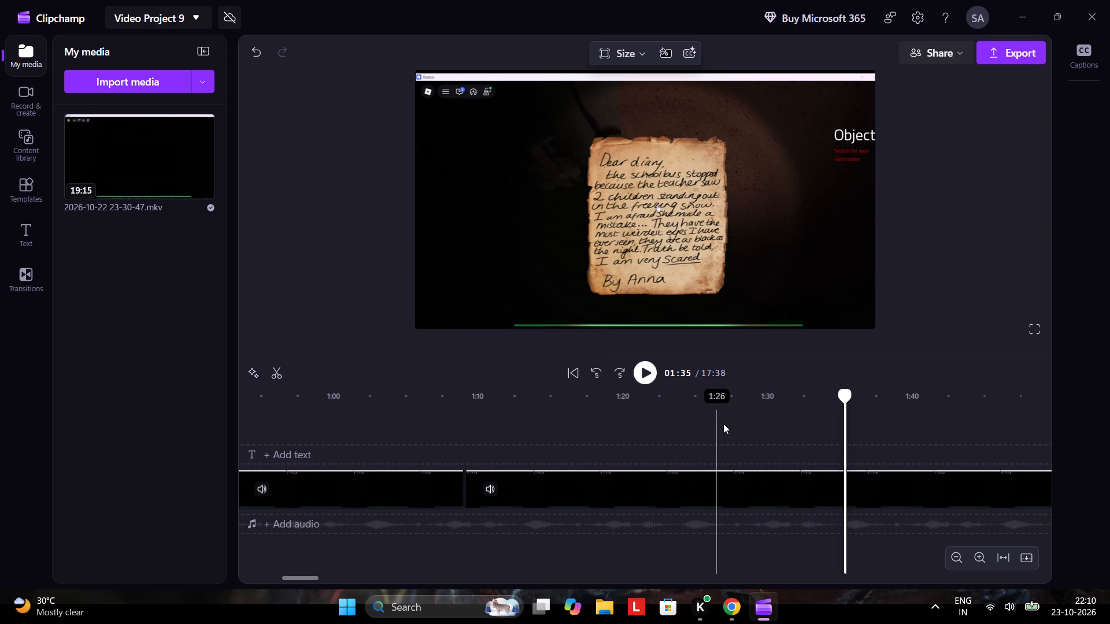
{"action": "left_click", "coordinate": [707, 429]}
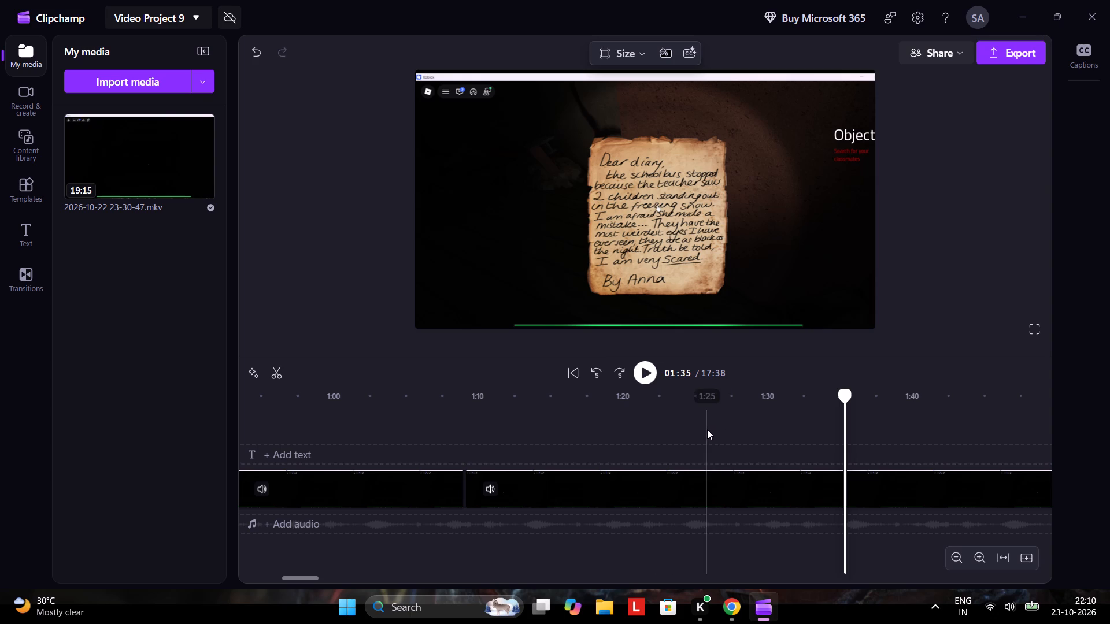
{"action": "left_click", "coordinate": [272, 365]}
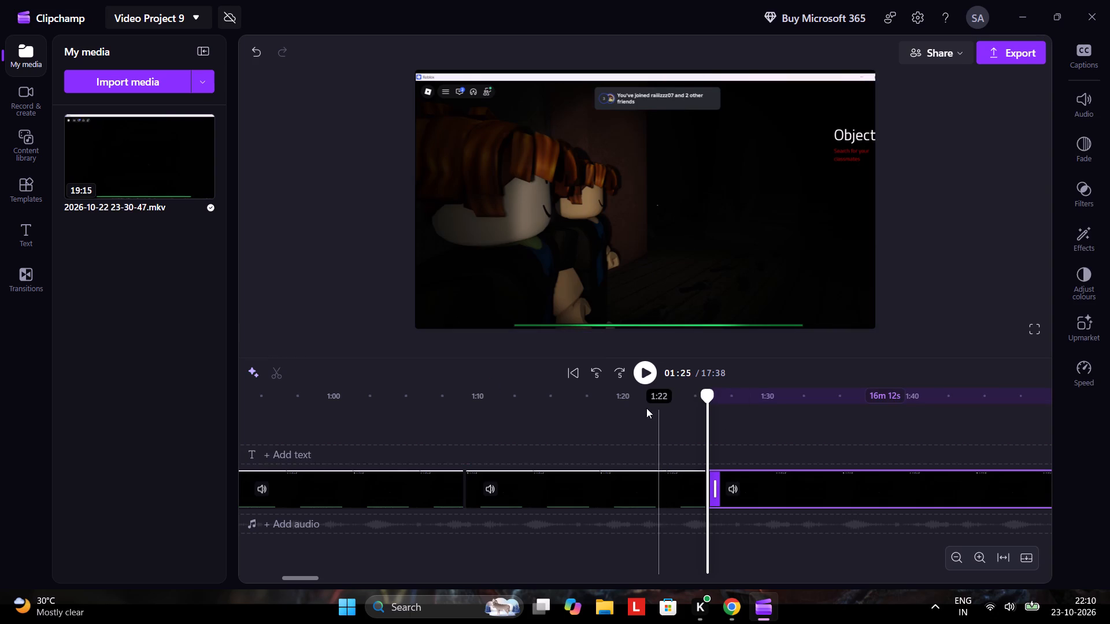
Play the clip on from 1:25 to 1:46, pausing along the way, and move back to about 1:35.
{"action": "left_click", "coordinate": [646, 376]}
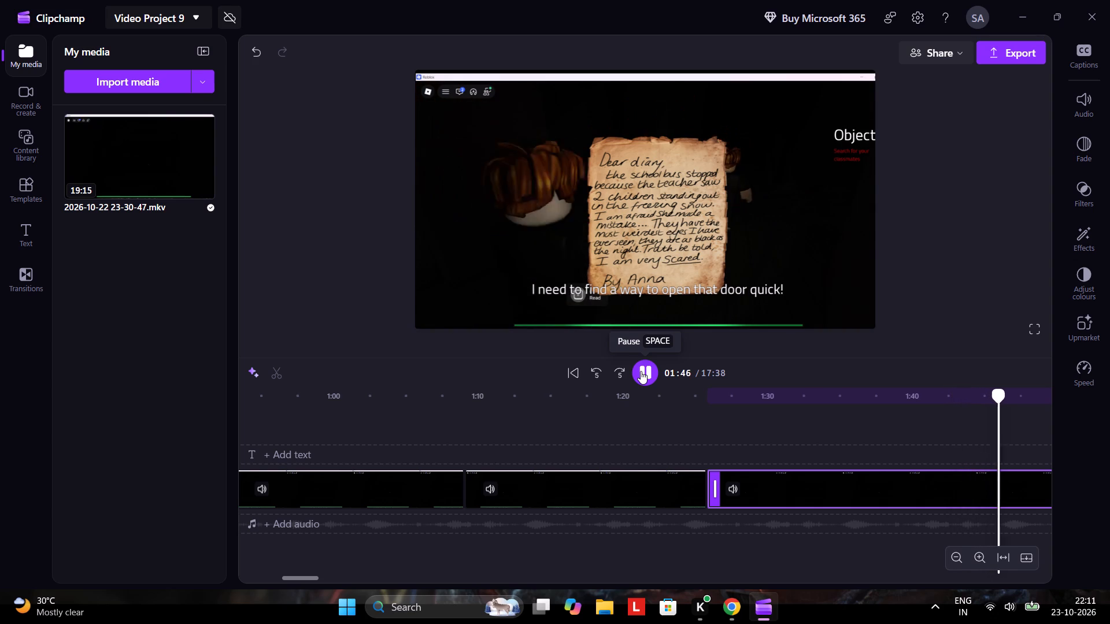
{"action": "left_click", "coordinate": [641, 371]}
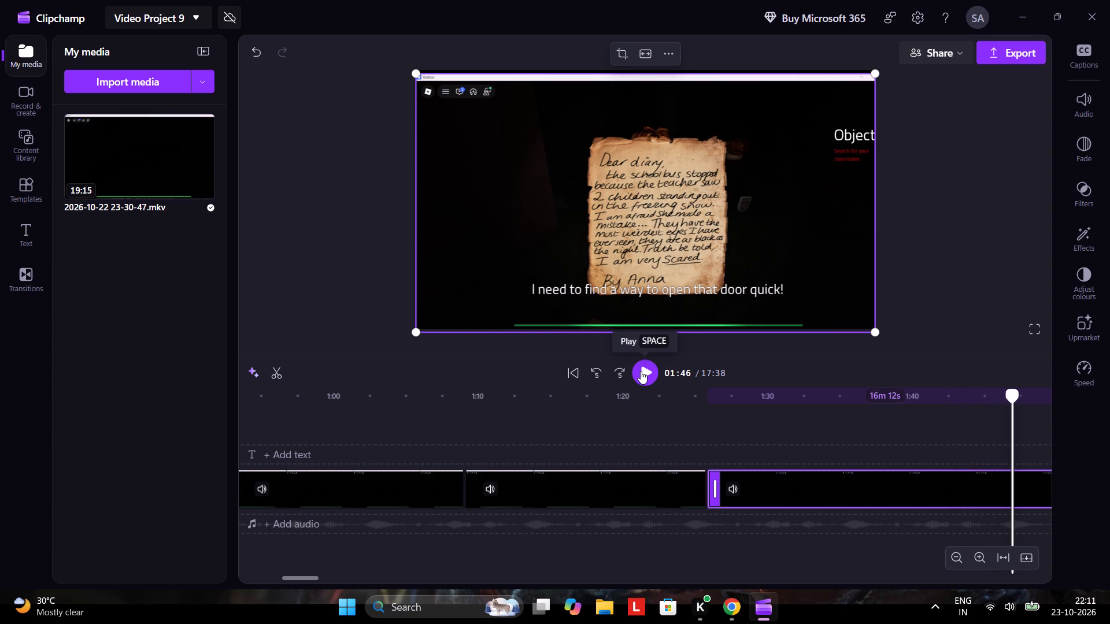
{"action": "key", "text": "Left"}
{"action": "left_click", "coordinate": [641, 371]}
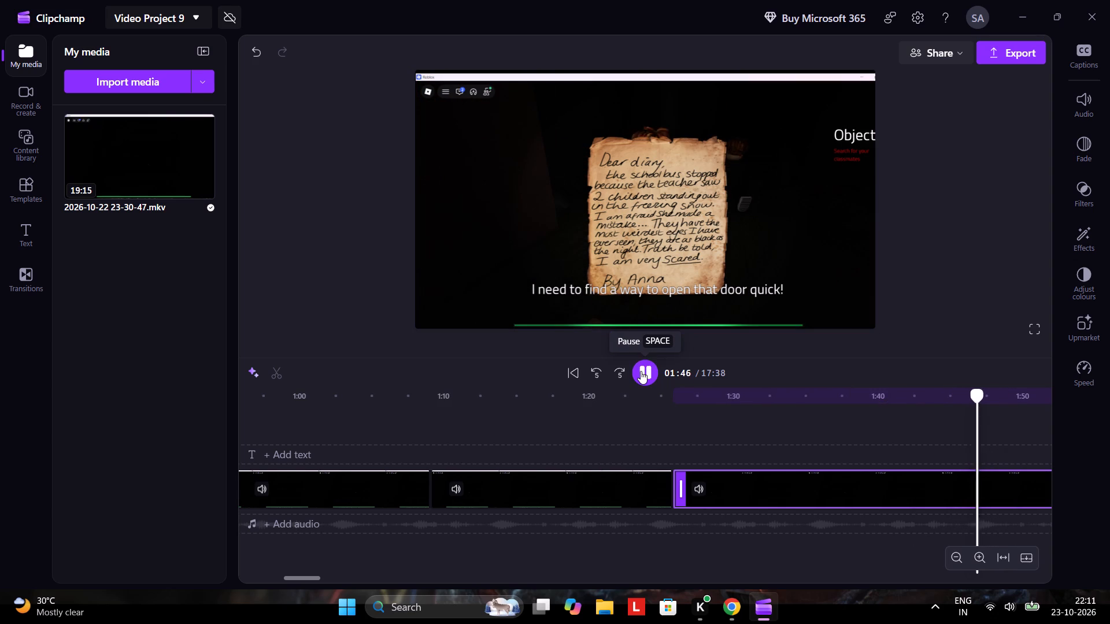
{"action": "left_click", "coordinate": [641, 371]}
{"action": "key", "text": "Left"}
{"action": "key", "text": "Left"}
{"action": "key", "text": "Left"}
{"action": "key", "text": "Left"}
{"action": "key", "text": "Left"}
{"action": "key", "text": "Left"}
{"action": "key", "text": "Left"}
{"action": "key", "text": "Left"}
{"action": "key", "text": "Left"}
{"action": "key", "text": "Left"}
{"action": "key", "text": "Left"}
{"action": "key", "text": "Left"}
{"action": "key", "text": "Left"}
{"action": "key", "text": "Left"}
{"action": "key", "text": "Left"}
{"action": "key", "text": "Left"}
{"action": "key", "text": "Left"}
{"action": "key", "text": "Left"}
{"action": "key", "text": "Left"}
{"action": "key", "text": "Left"}
{"action": "key", "text": "Left"}
{"action": "key", "text": "Left"}
{"action": "key", "text": "Left"}
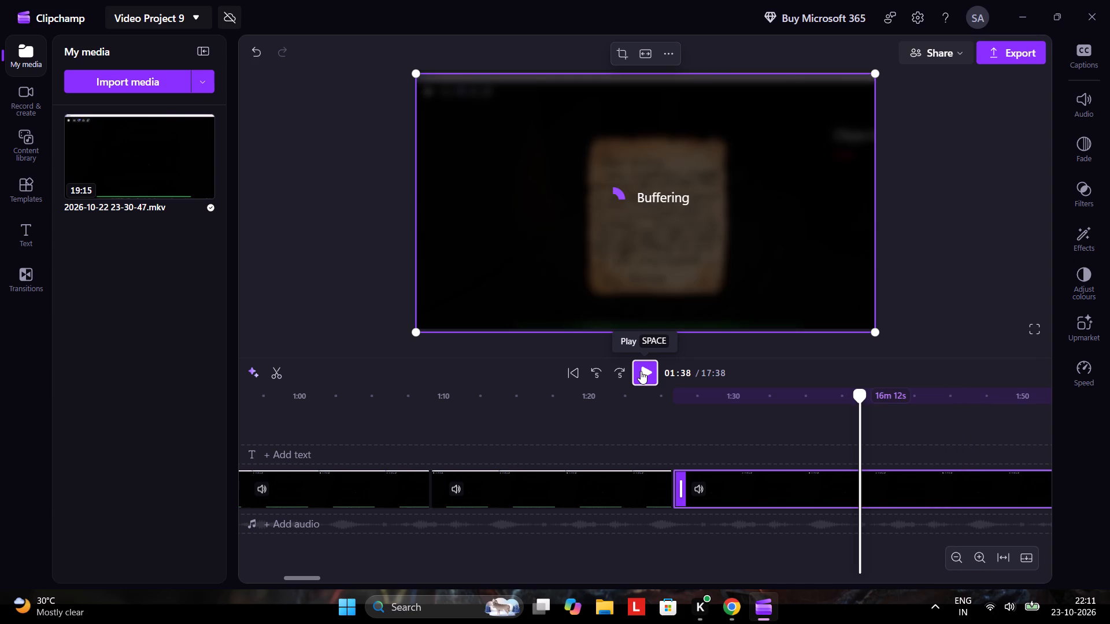
Replay the diary note section up to 1:45 with short pauses and return to 1:35.
{"action": "left_click", "coordinate": [641, 371]}
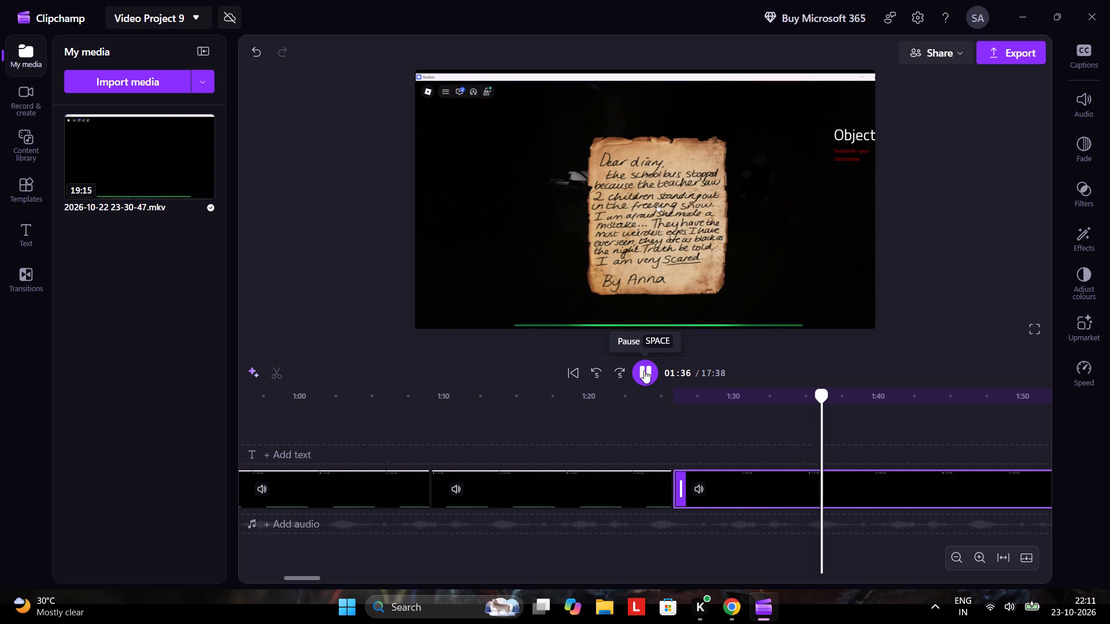
{"action": "double_click", "coordinate": [644, 370]}
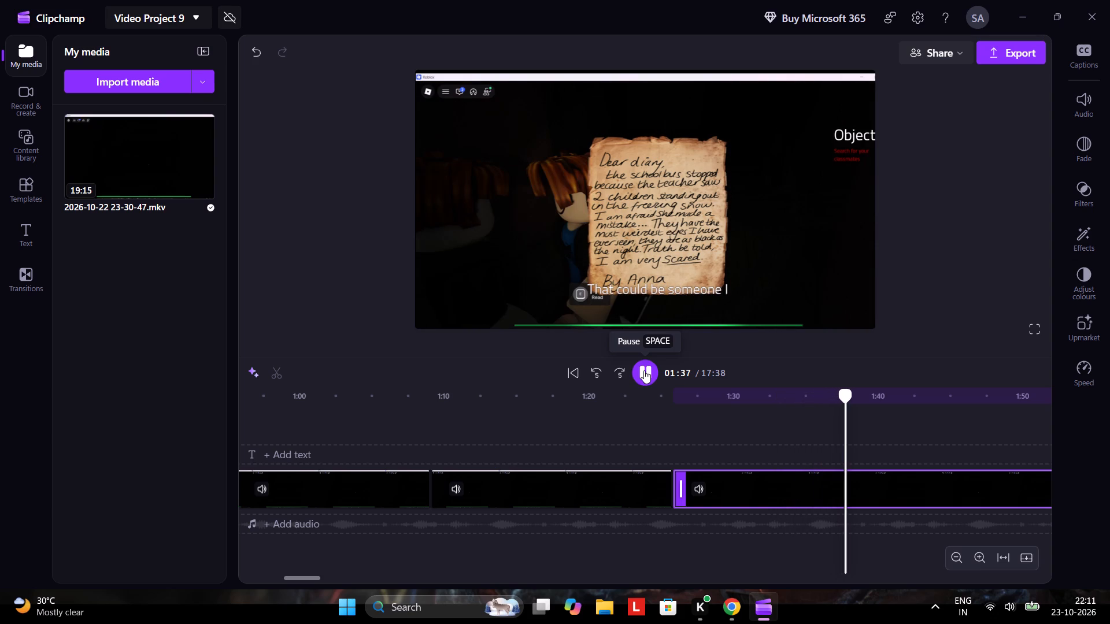
{"action": "left_click", "coordinate": [644, 370]}
{"action": "left_click", "coordinate": [644, 370]}
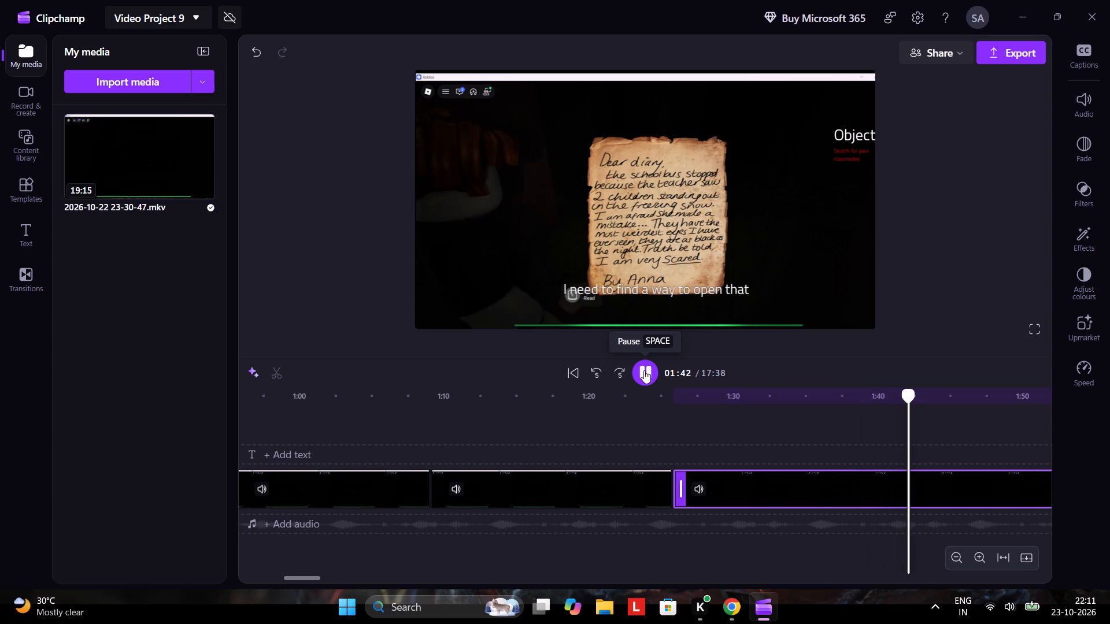
{"action": "double_click", "coordinate": [644, 370]}
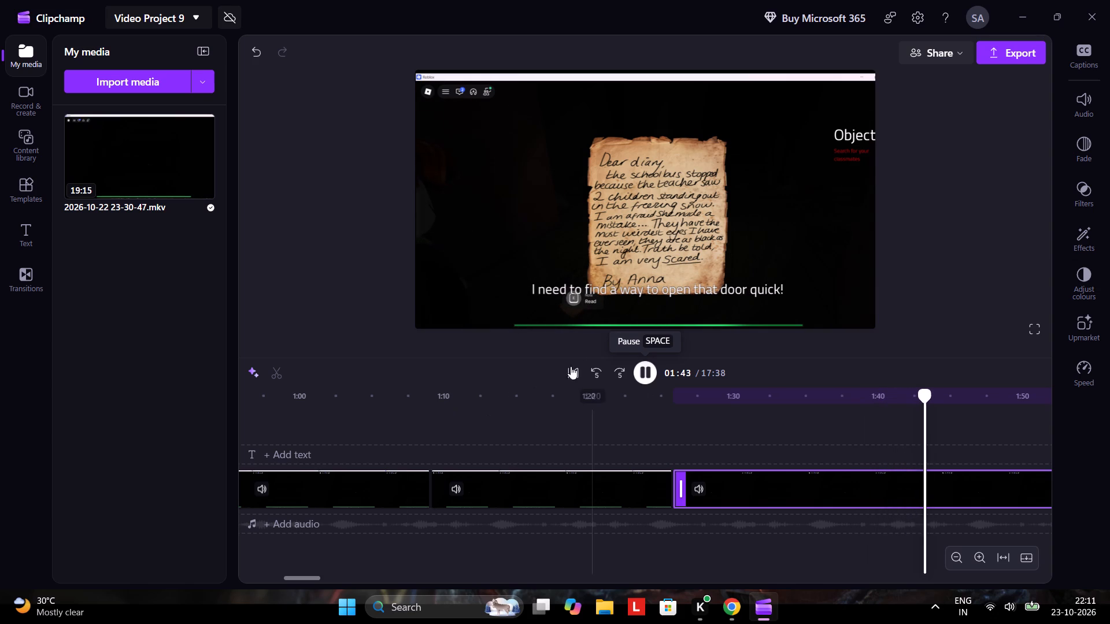
{"action": "double_click", "coordinate": [649, 373]}
{"action": "left_click", "coordinate": [649, 373]}
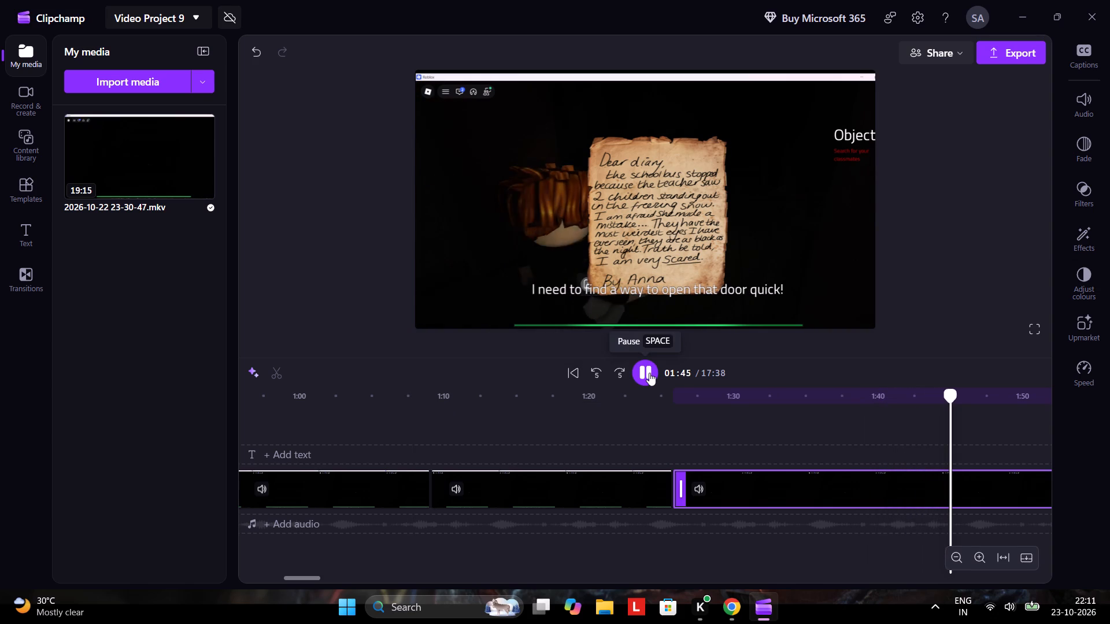
{"action": "key", "text": "Left"}
{"action": "key", "text": "Left"}
{"action": "key", "text": "Left"}
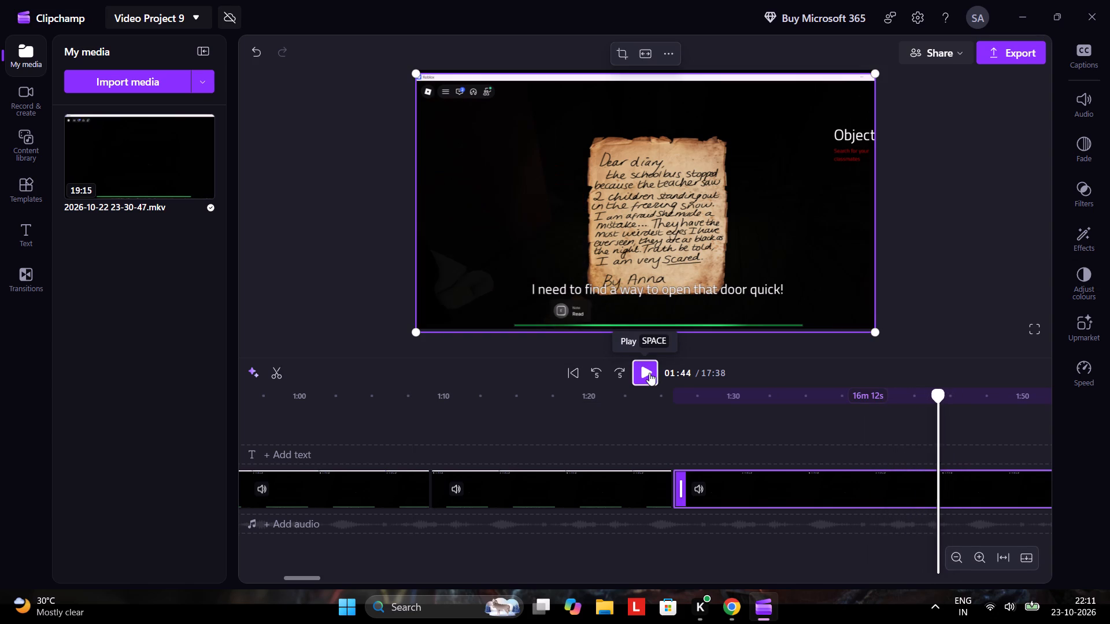
{"action": "key", "text": "Left"}
{"action": "key", "text": "Left"}
{"action": "key", "text": "Left"}
{"action": "key", "text": "Left"}
{"action": "key", "text": "Left"}
{"action": "key", "text": "Left"}
{"action": "key", "text": "Left"}
{"action": "key", "text": "Left"}
{"action": "key", "text": "Left"}
{"action": "key", "text": "Left"}
{"action": "key", "text": "Left"}
{"action": "key", "text": "Left"}
{"action": "key", "text": "Left"}
{"action": "key", "text": "Left"}
{"action": "key", "text": "Left"}
{"action": "key", "text": "Left"}
{"action": "key", "text": "Left"}
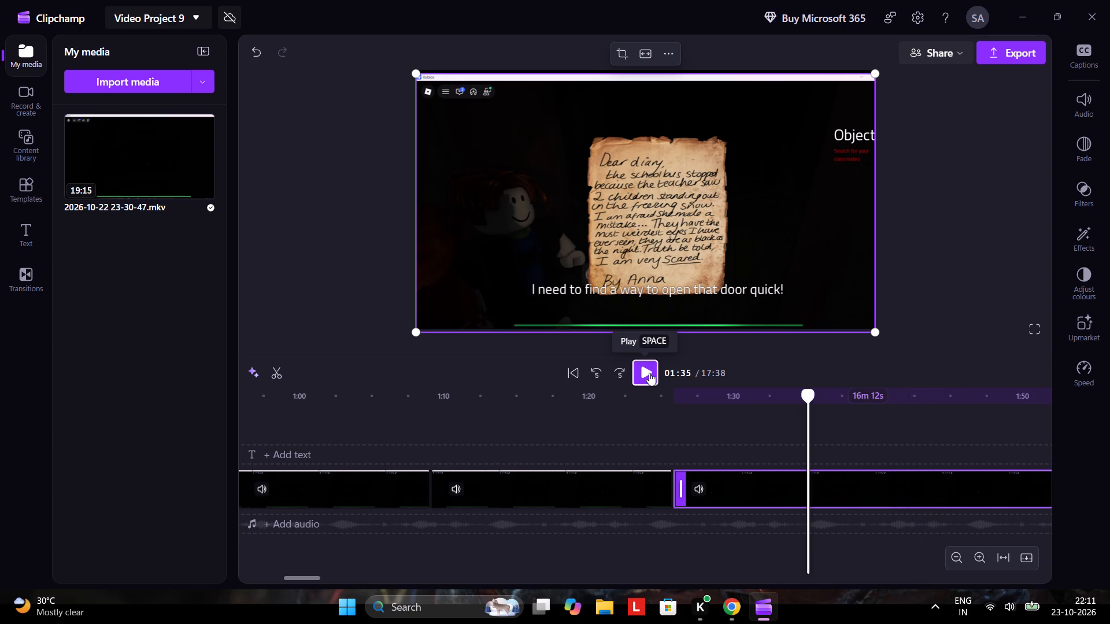
Play from 1:35 to 1:42, go back to 1:40 and split the clip there.
{"action": "left_click", "coordinate": [649, 373]}
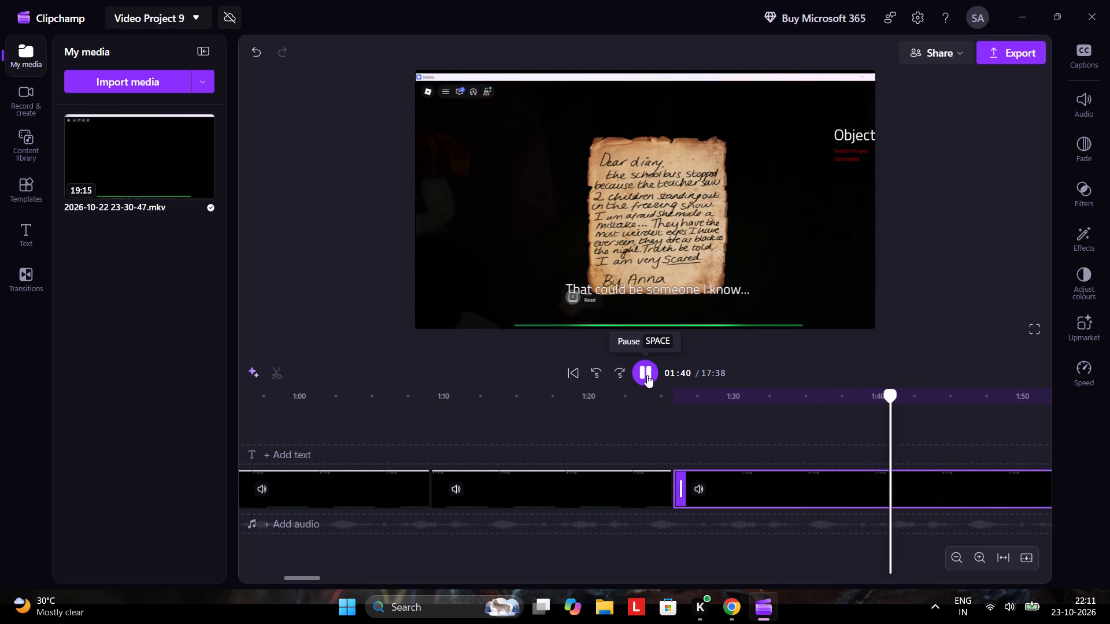
{"action": "key", "text": "space"}
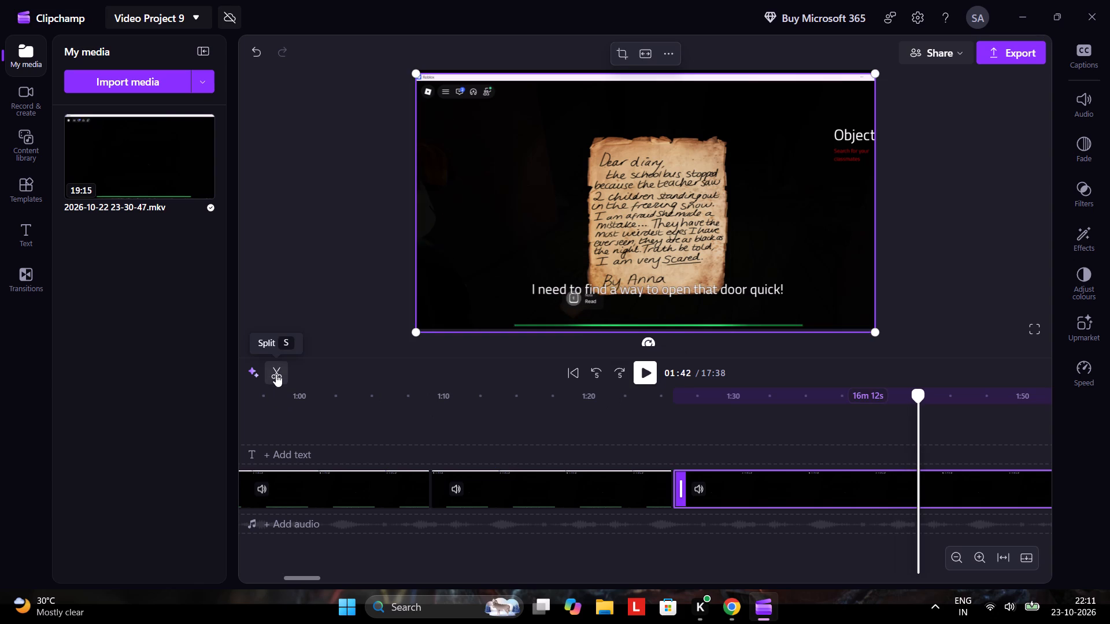
{"action": "key", "text": "Left"}
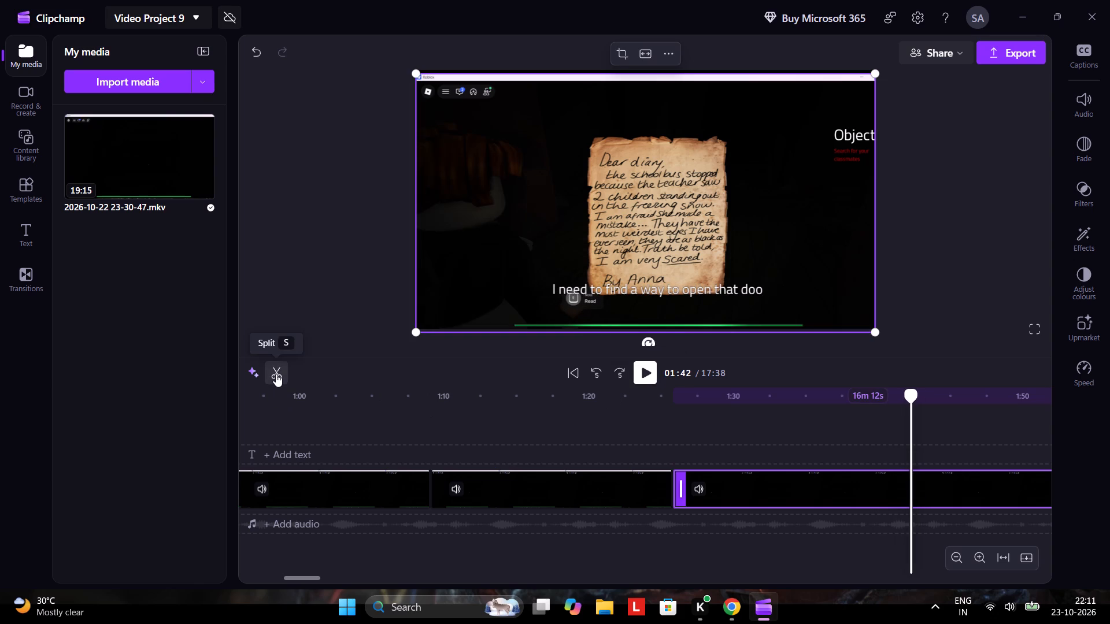
{"action": "key", "text": "Left"}
{"action": "key", "text": "Left"}
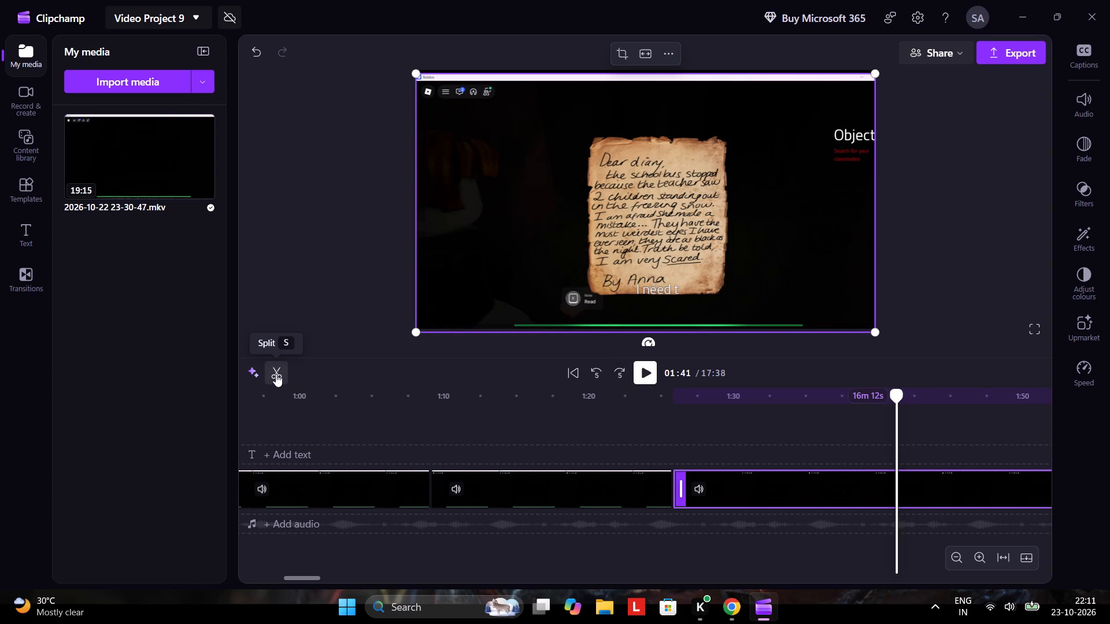
{"action": "key", "text": "Left"}
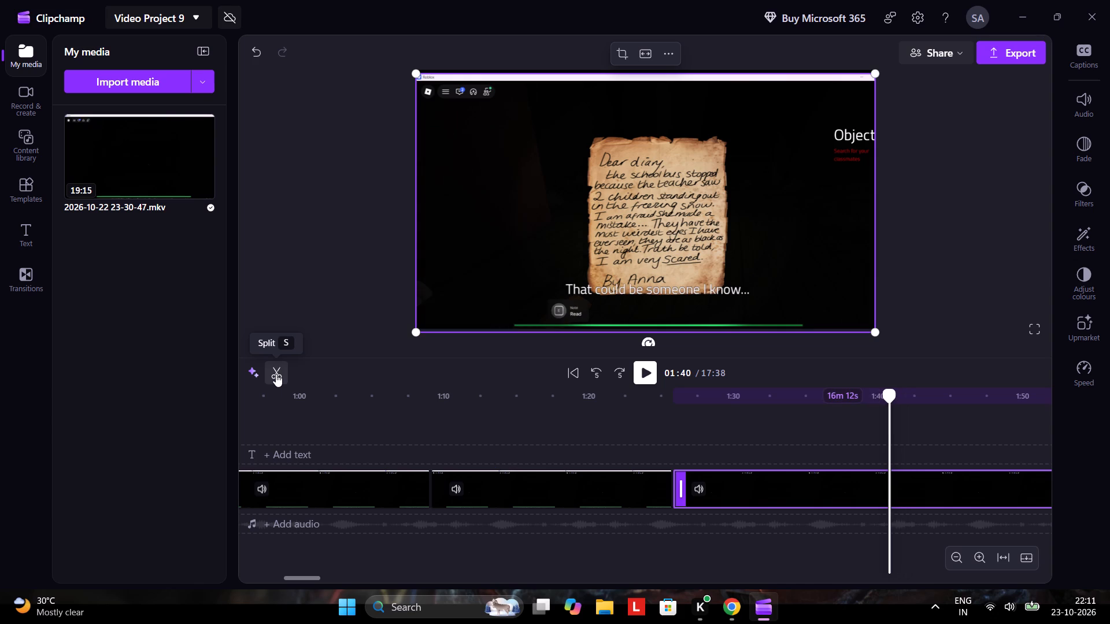
{"action": "left_click", "coordinate": [276, 374]}
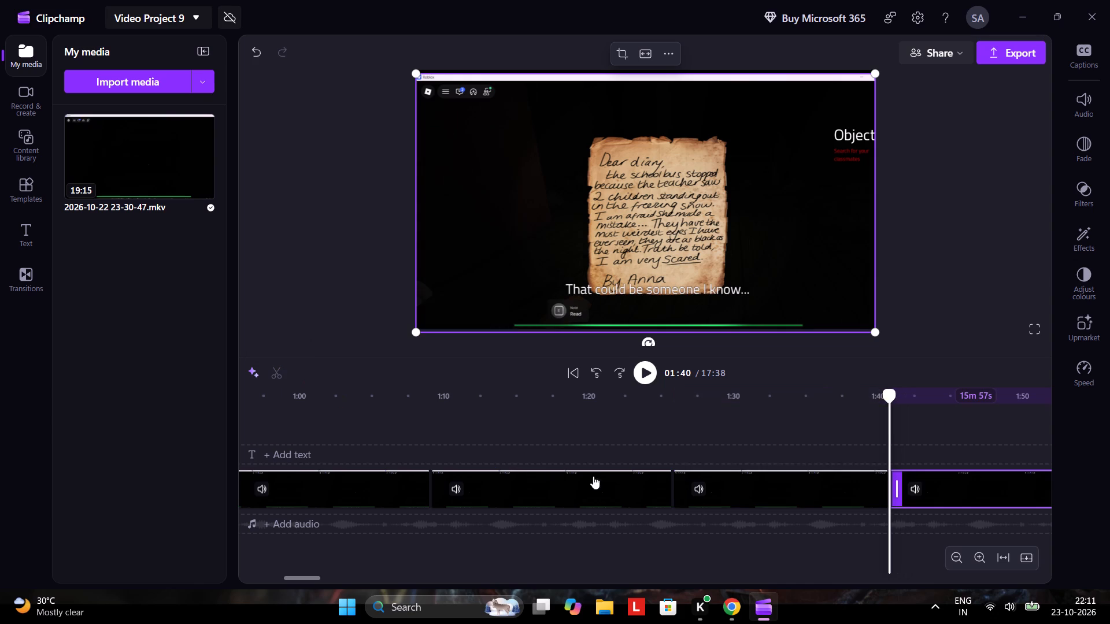
Split the piece between 1:25 and 1:40 again at 1:32.
{"action": "double_click", "coordinate": [739, 485]}
{"action": "right_click", "coordinate": [739, 485]}
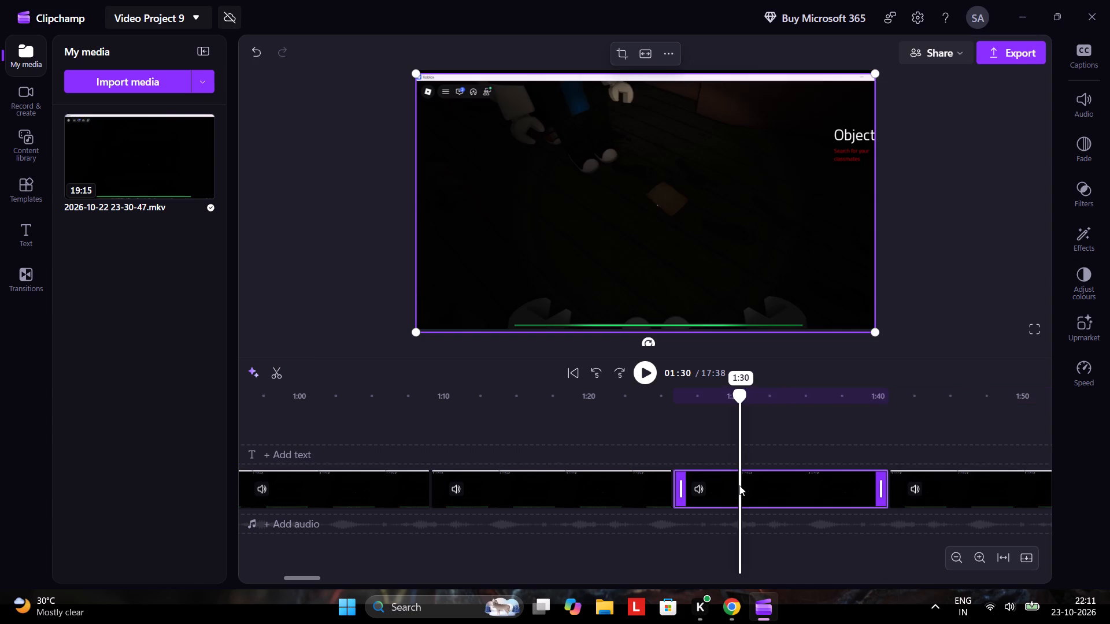
{"action": "right_click", "coordinate": [767, 485]}
{"action": "double_click", "coordinate": [711, 430]}
{"action": "double_click", "coordinate": [752, 418]}
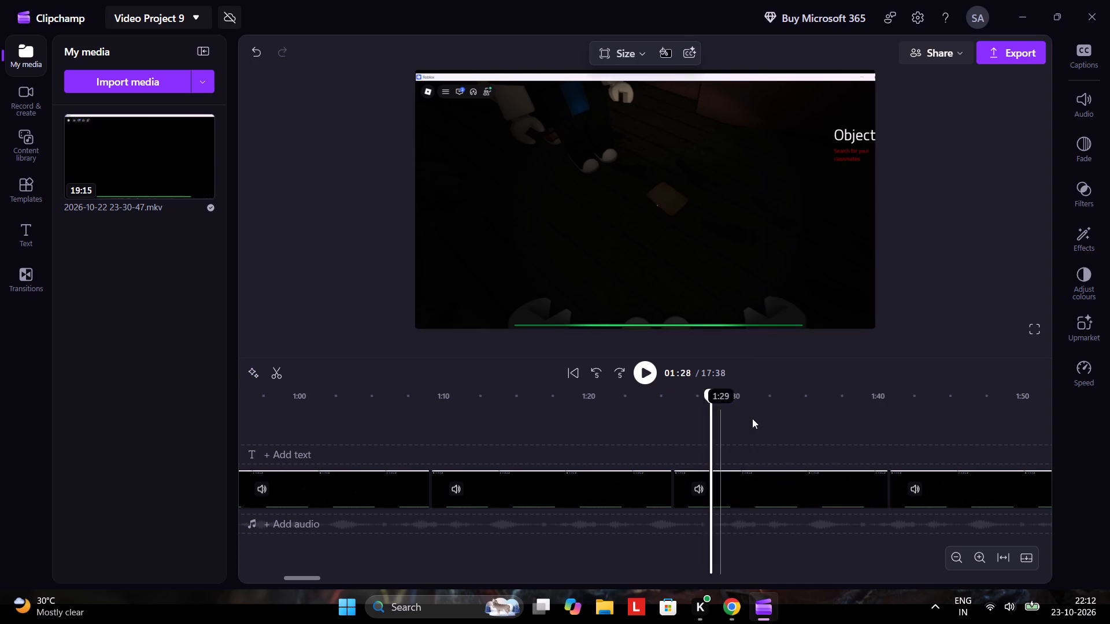
{"action": "double_click", "coordinate": [775, 433]}
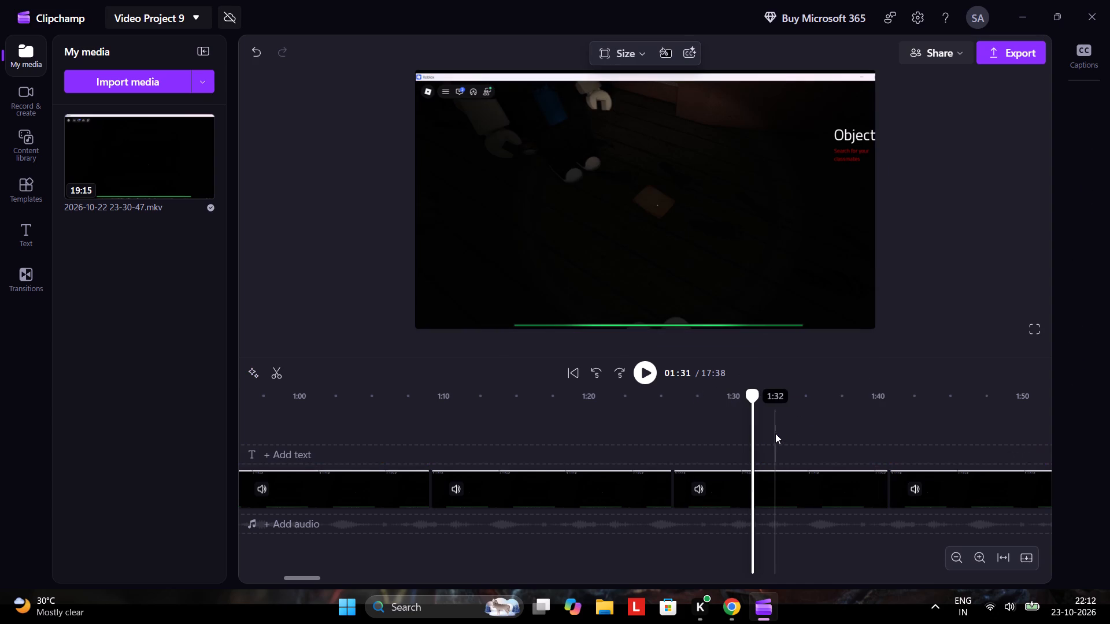
{"action": "left_click", "coordinate": [279, 374]}
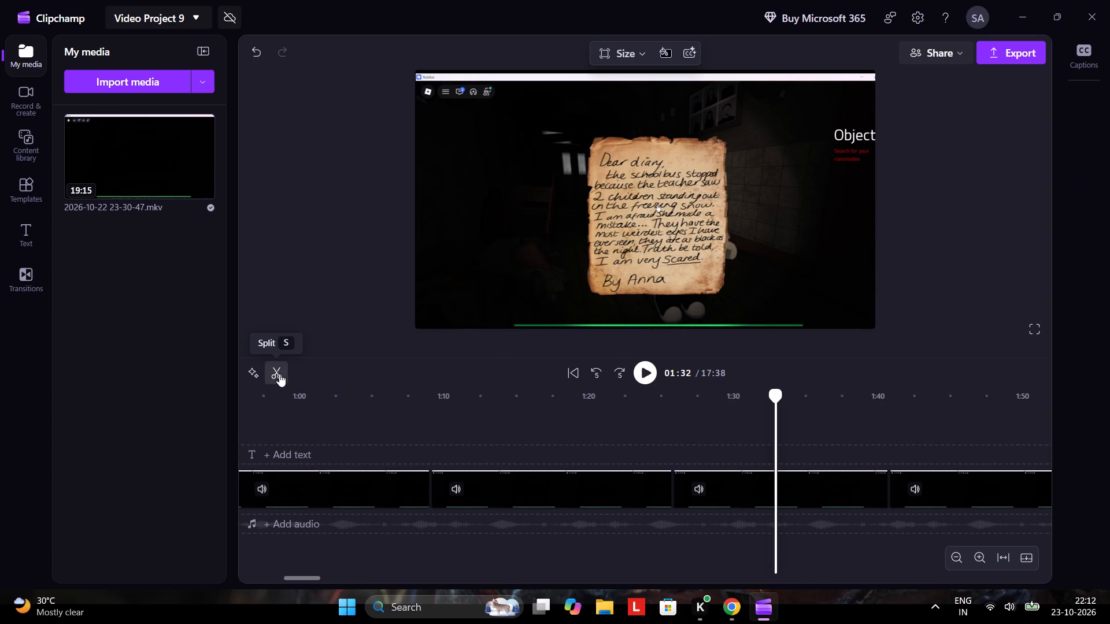
Select both pieces between 1:25 and 1:40 and group them.
{"action": "left_click_drag", "start_coordinate": [691, 432], "coordinate": [710, 465]}
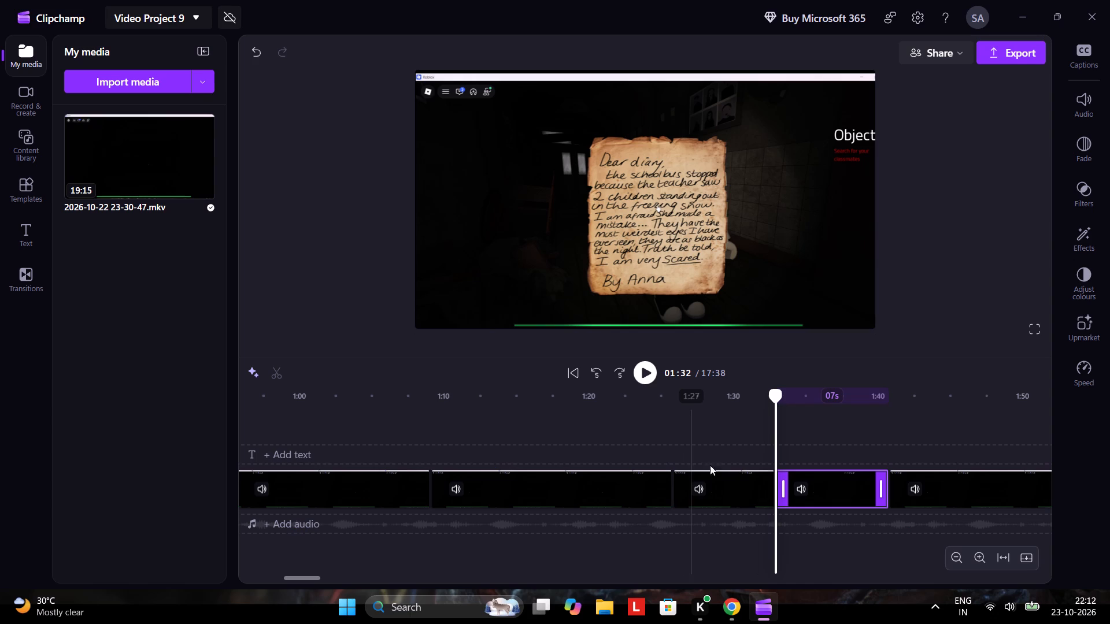
{"action": "left_click_drag", "start_coordinate": [710, 465], "coordinate": [804, 522]}
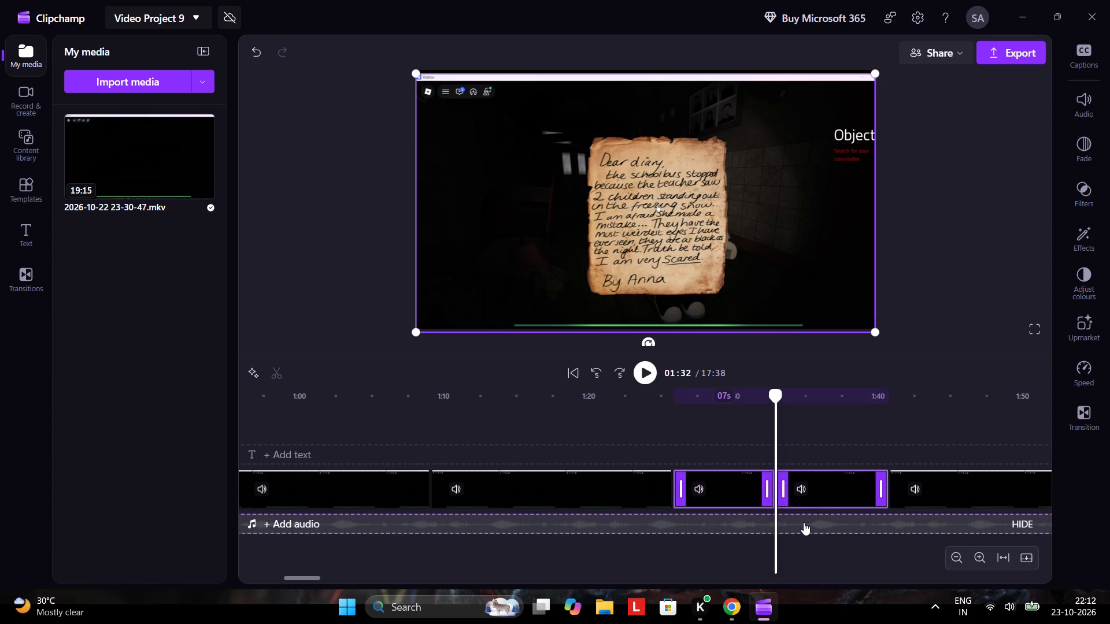
{"action": "right_click", "coordinate": [821, 485]}
{"action": "double_click", "coordinate": [844, 389]}
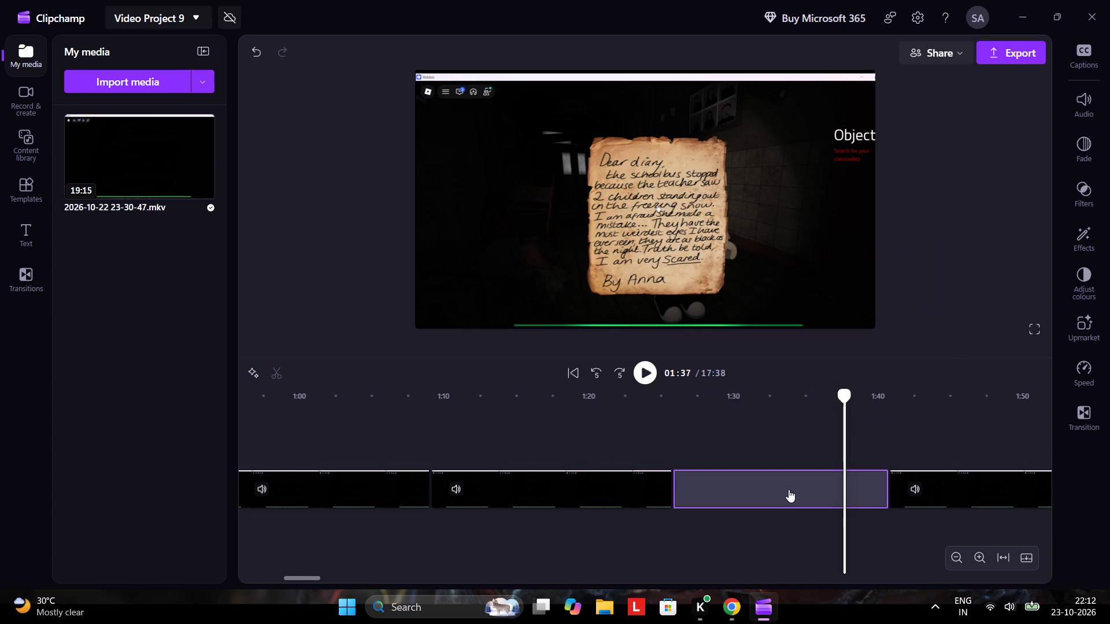
Duplicate the grouped pieces and move the copy earlier on the track above so it ends at about 1:17.
{"action": "right_click", "coordinate": [781, 492]}
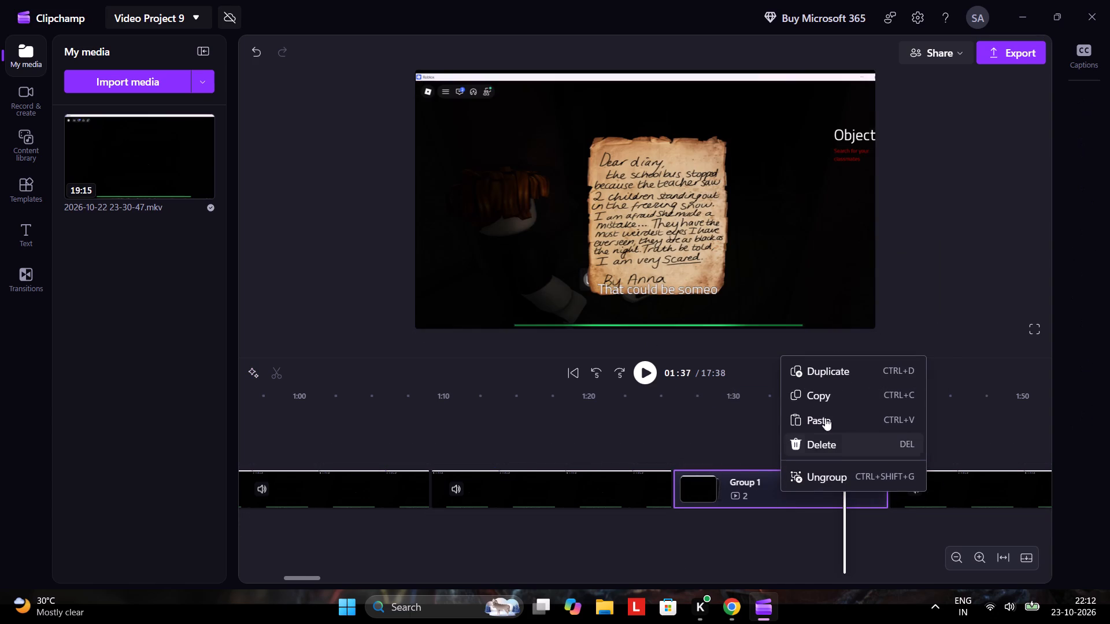
{"action": "left_click", "coordinate": [829, 375]}
{"action": "left_click_drag", "start_coordinate": [830, 469], "coordinate": [778, 475]}
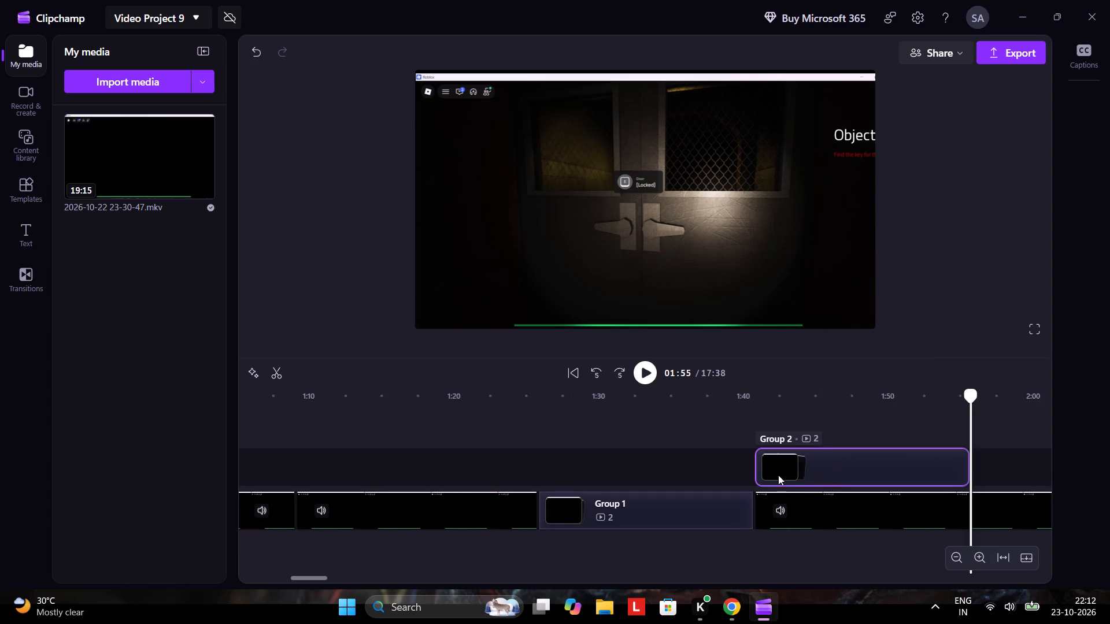
{"action": "left_click_drag", "start_coordinate": [778, 475], "coordinate": [277, 470]}
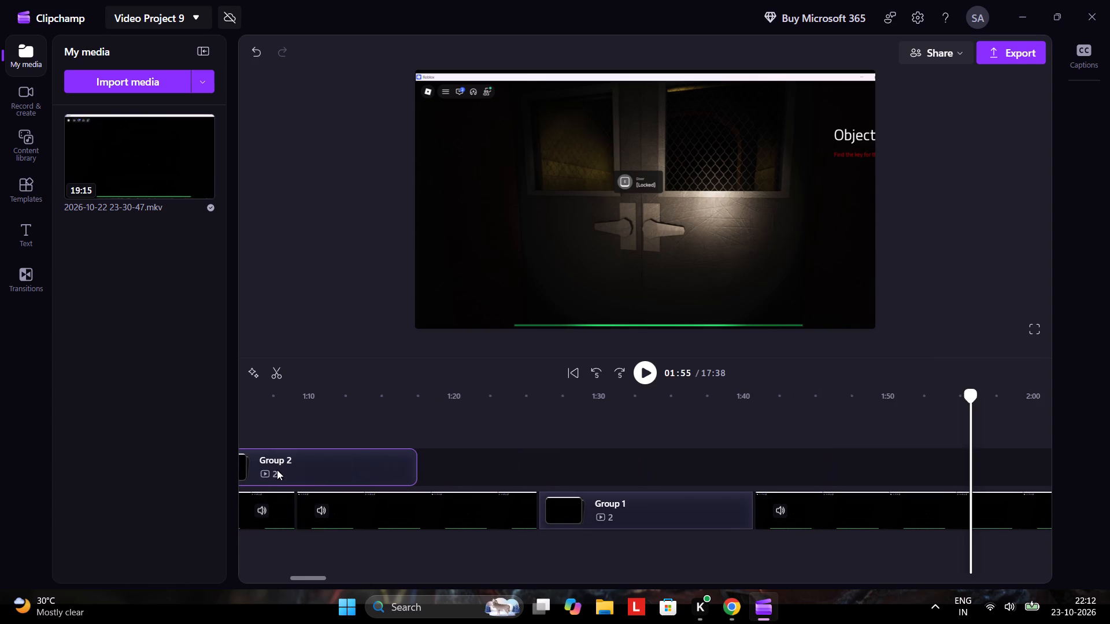
{"action": "left_click_drag", "start_coordinate": [277, 470], "coordinate": [269, 466]}
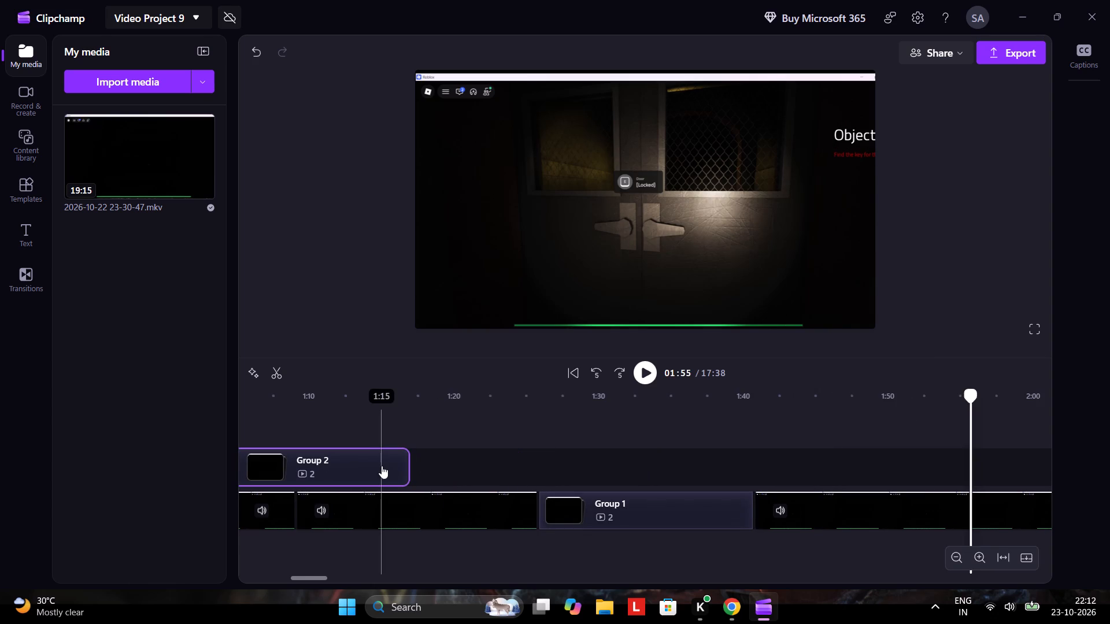
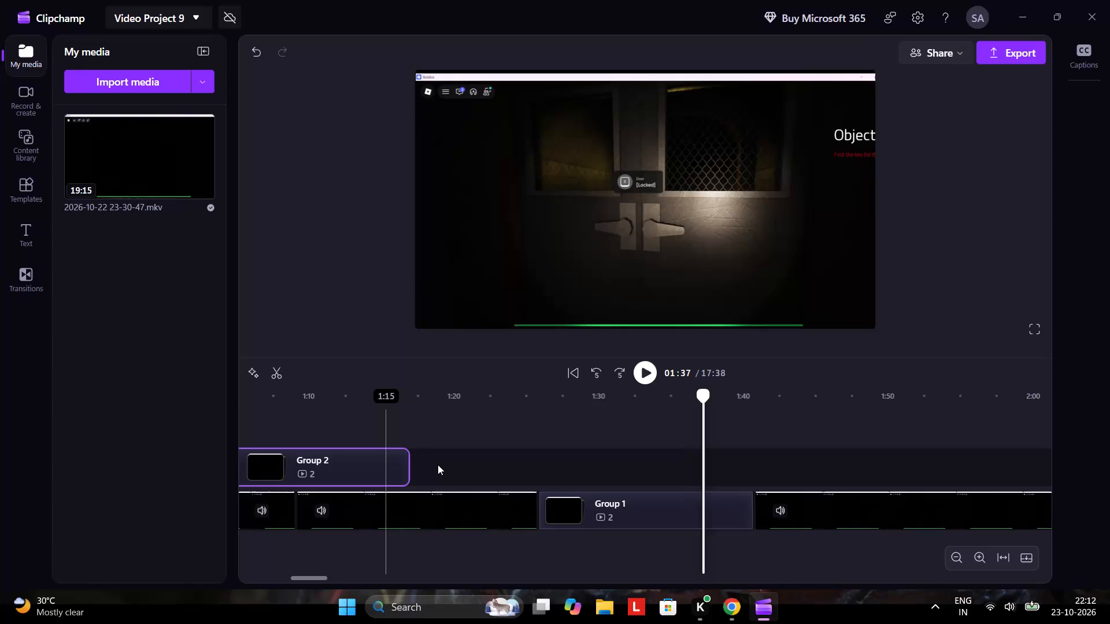
Move the Group 2 copy earlier on the upper track so it starts at about 0:11.
{"action": "key", "text": "Left"}
{"action": "key", "text": "Left"}
{"action": "key", "text": "Left"}
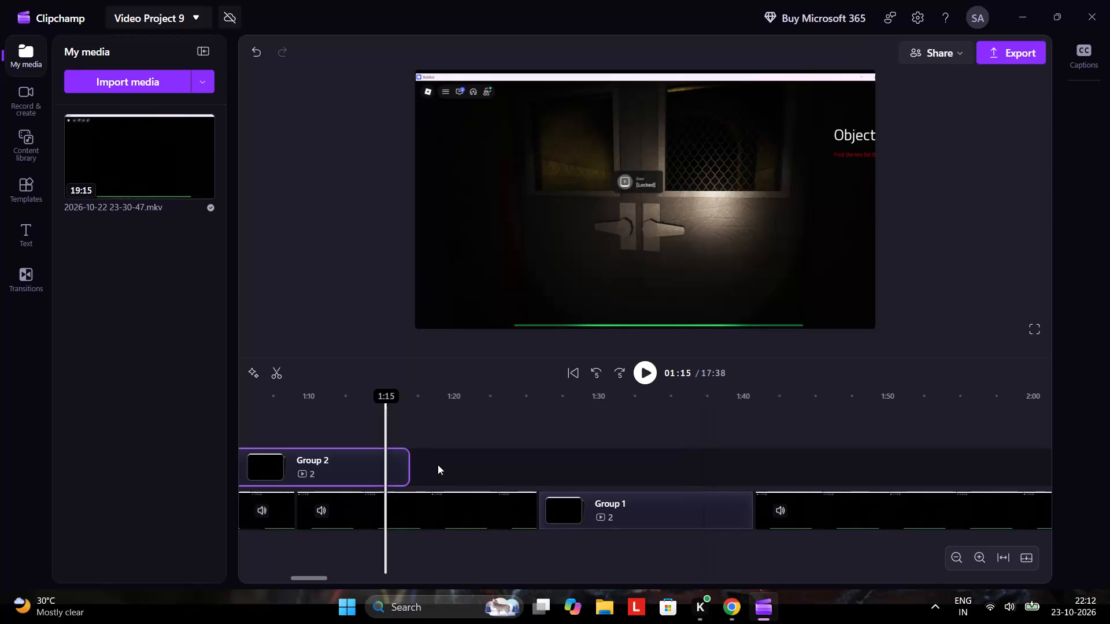
{"action": "key", "text": "Left"}
{"action": "key", "text": "Left"}
{"action": "key", "text": "Left"}
{"action": "key", "text": "Left"}
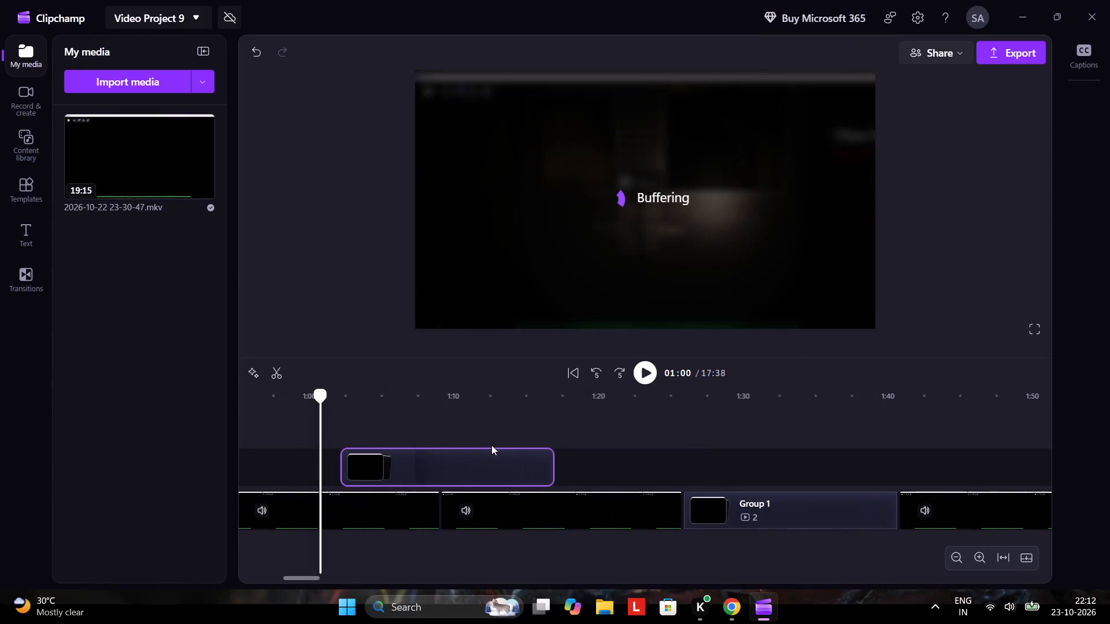
{"action": "scroll", "coordinate": [456, 467], "scroll_direction": "down", "scroll_amount": 4, "text": "ctrl"}
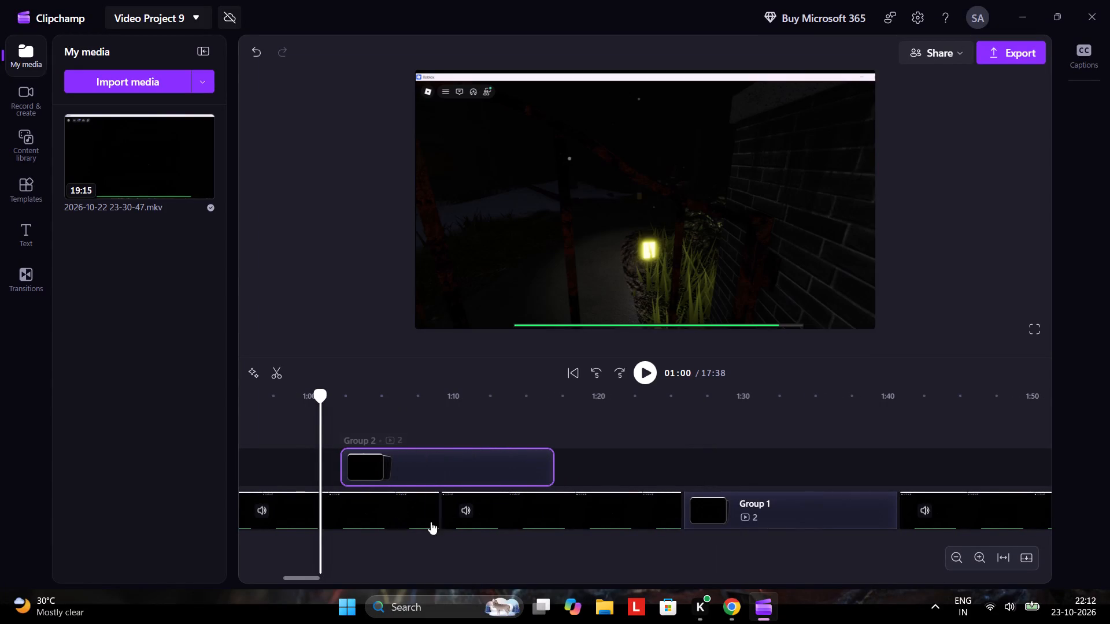
{"action": "scroll", "coordinate": [437, 474], "scroll_direction": "down", "scroll_amount": 6, "text": "ctrl"}
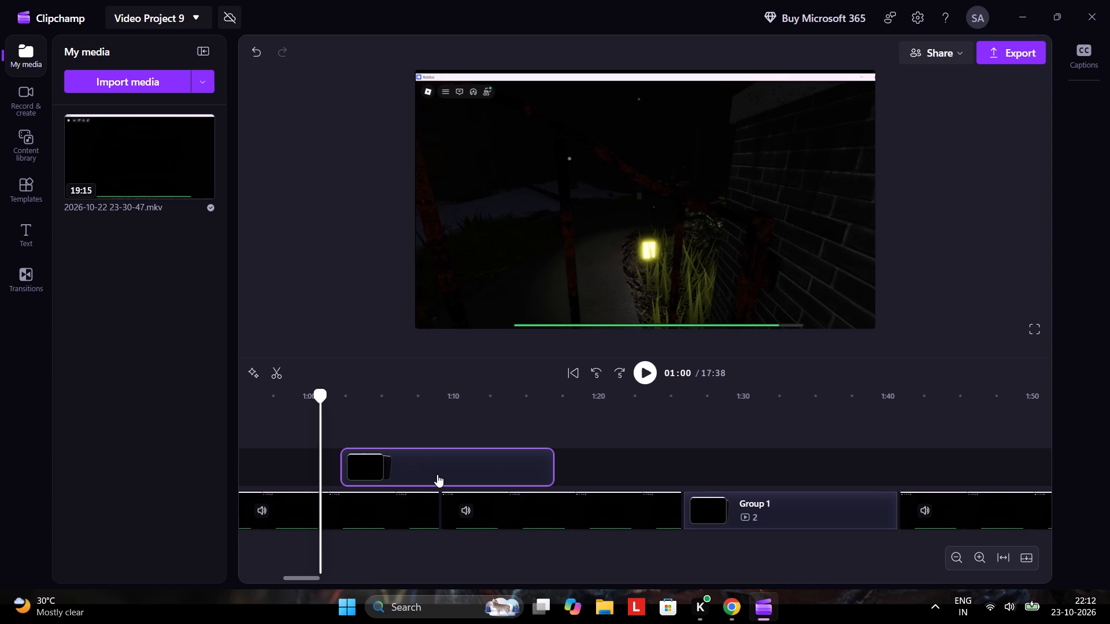
{"action": "left_click_drag", "start_coordinate": [443, 459], "coordinate": [322, 459]}
{"action": "left_click", "coordinate": [322, 459]}
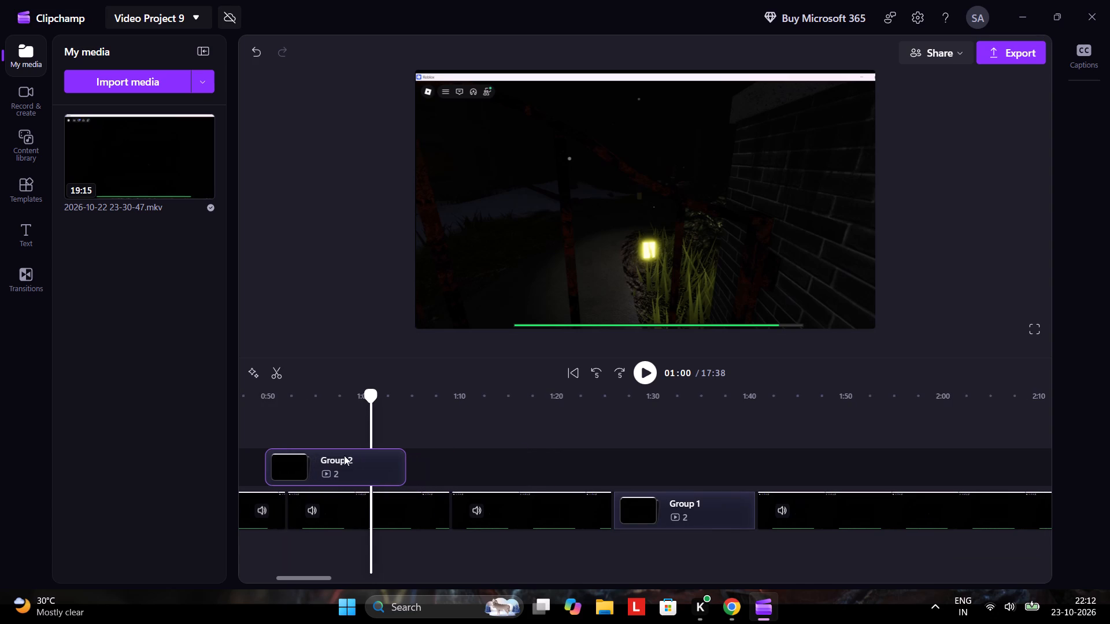
{"action": "scroll", "coordinate": [367, 451], "scroll_direction": "right", "scroll_amount": 15}
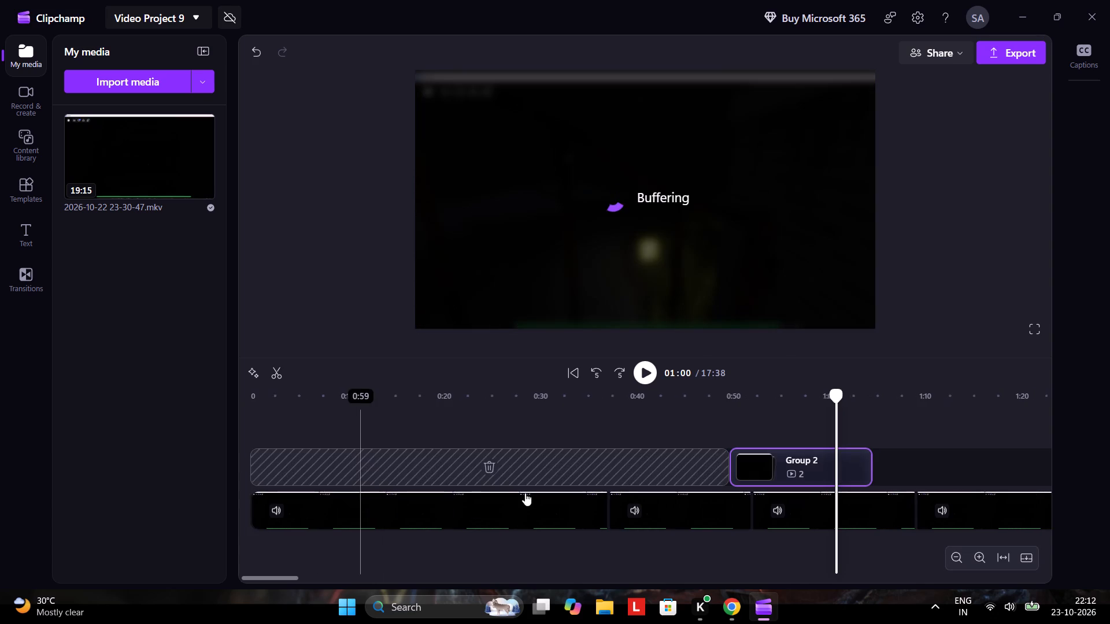
{"action": "left_click_drag", "start_coordinate": [778, 460], "coordinate": [661, 456]}
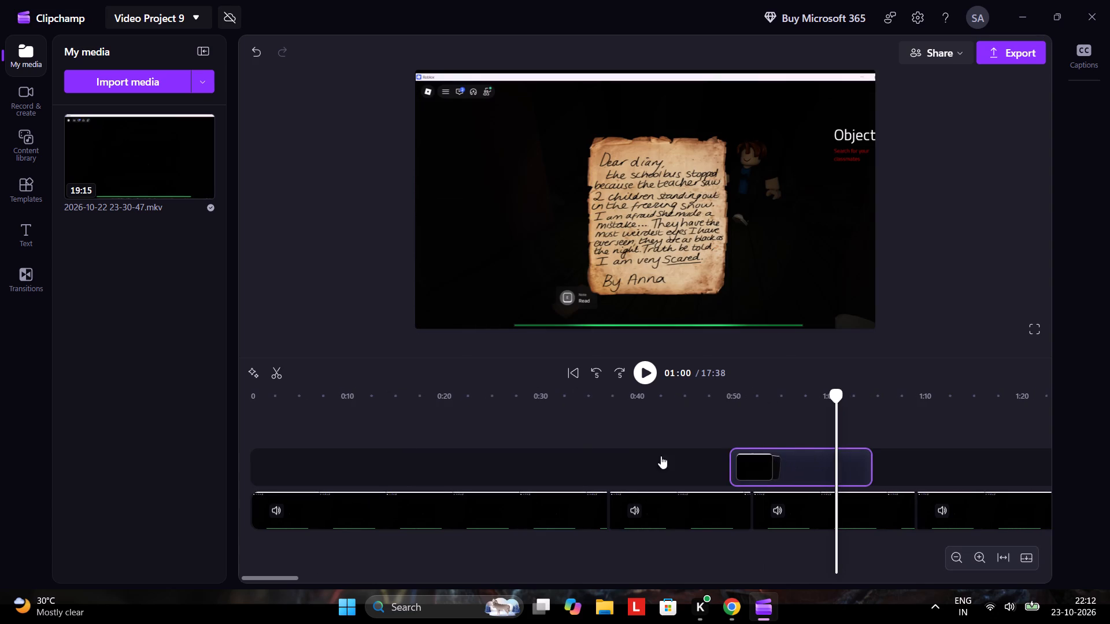
{"action": "left_click_drag", "start_coordinate": [661, 456], "coordinate": [399, 451]}
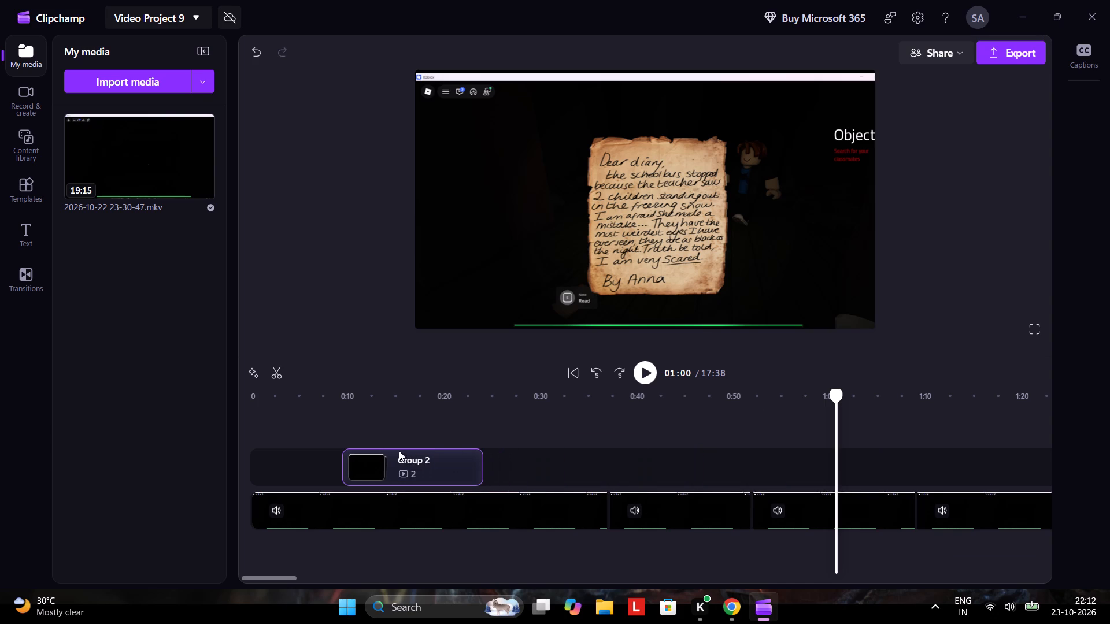
{"action": "left_click_drag", "start_coordinate": [399, 451], "coordinate": [410, 458]}
{"action": "left_click", "coordinate": [410, 458]}
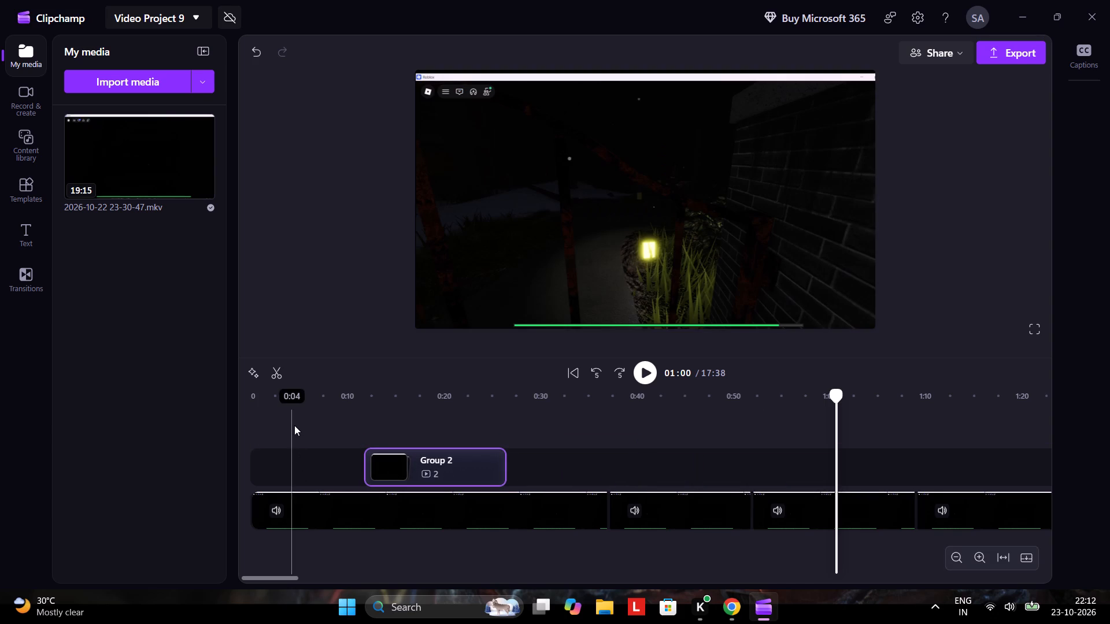
Play from 0:04 to 0:14, go back to 0:11 and split the main-track clip at the start of Group 2.
{"action": "left_click", "coordinate": [294, 425]}
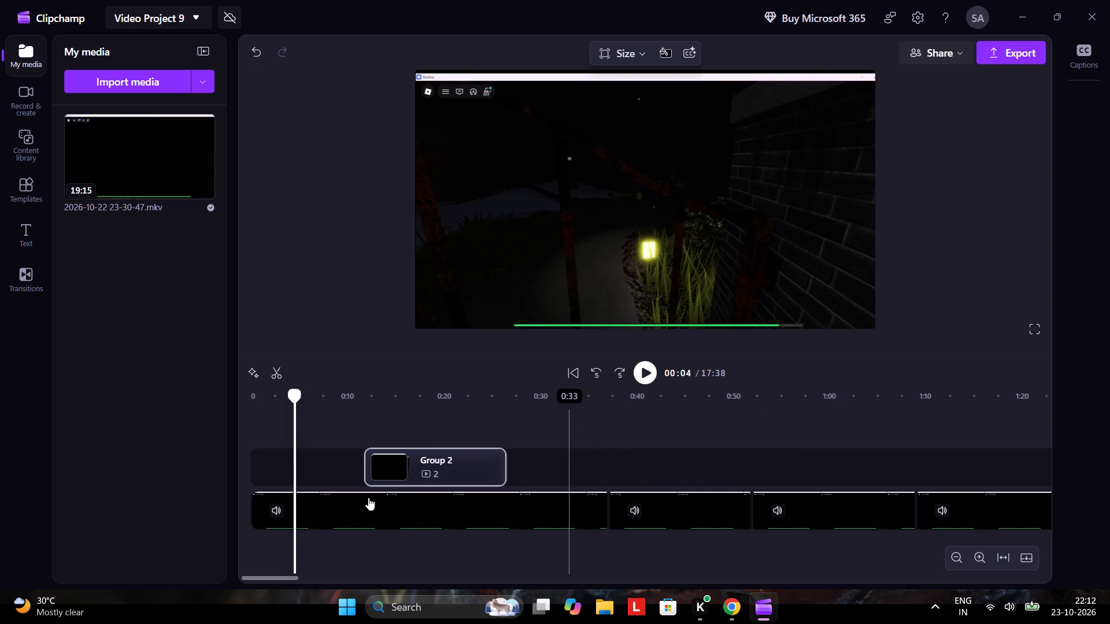
{"action": "double_click", "coordinate": [645, 376]}
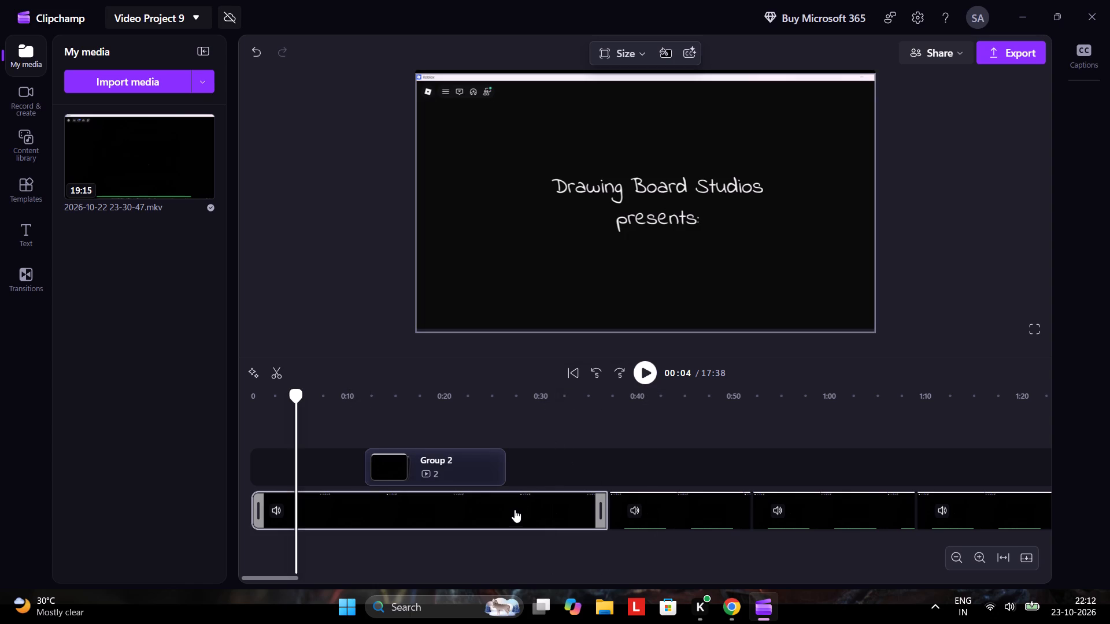
{"action": "left_click", "coordinate": [648, 376]}
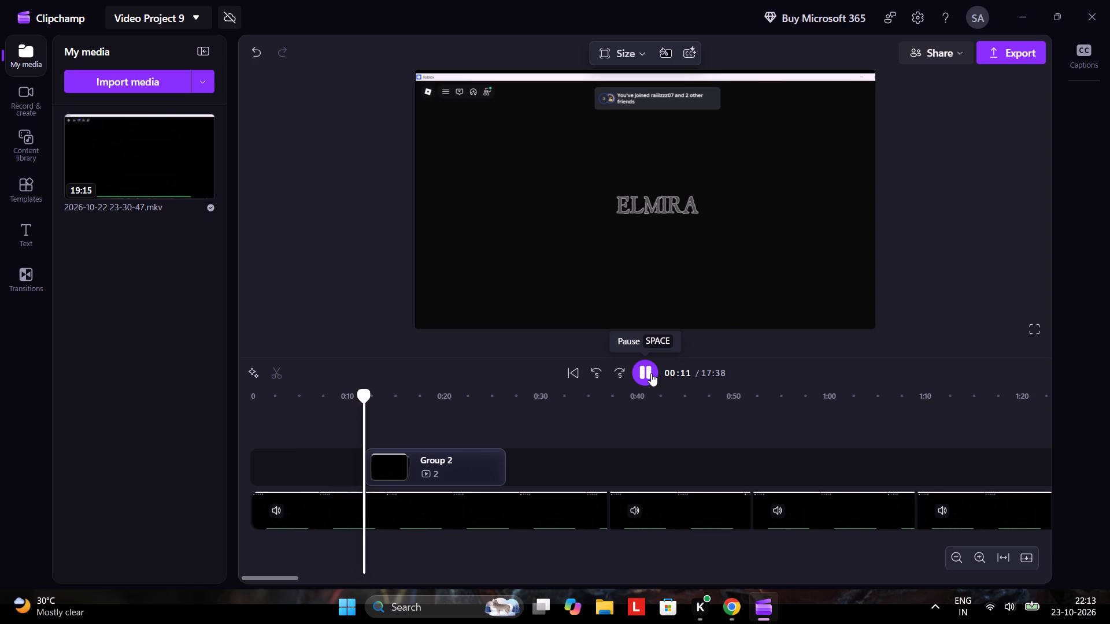
{"action": "double_click", "coordinate": [651, 373]}
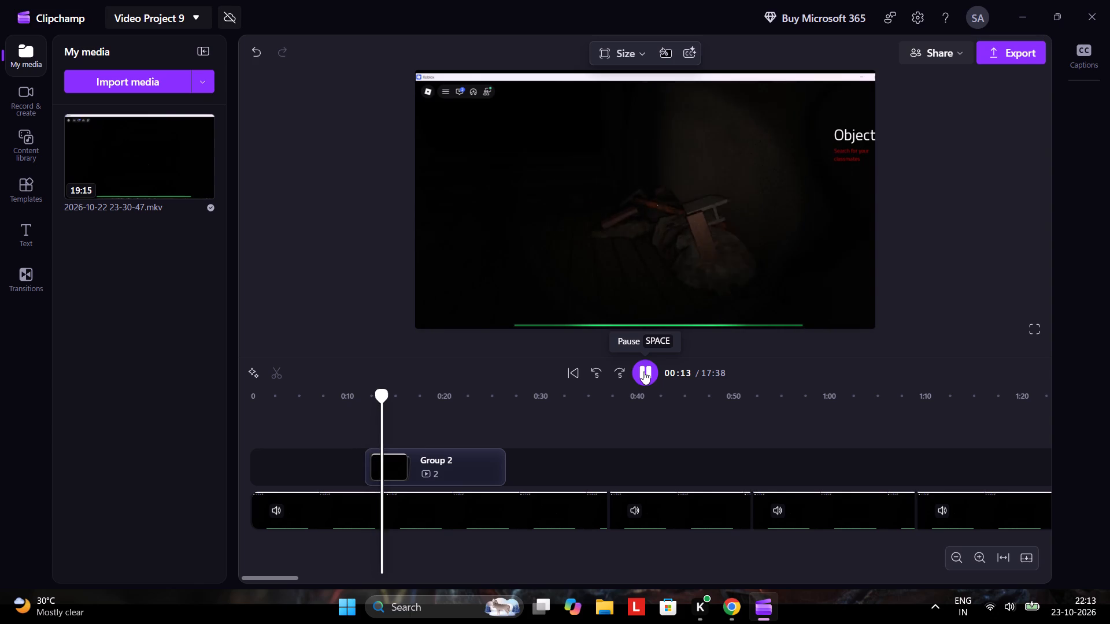
{"action": "left_click", "coordinate": [643, 372]}
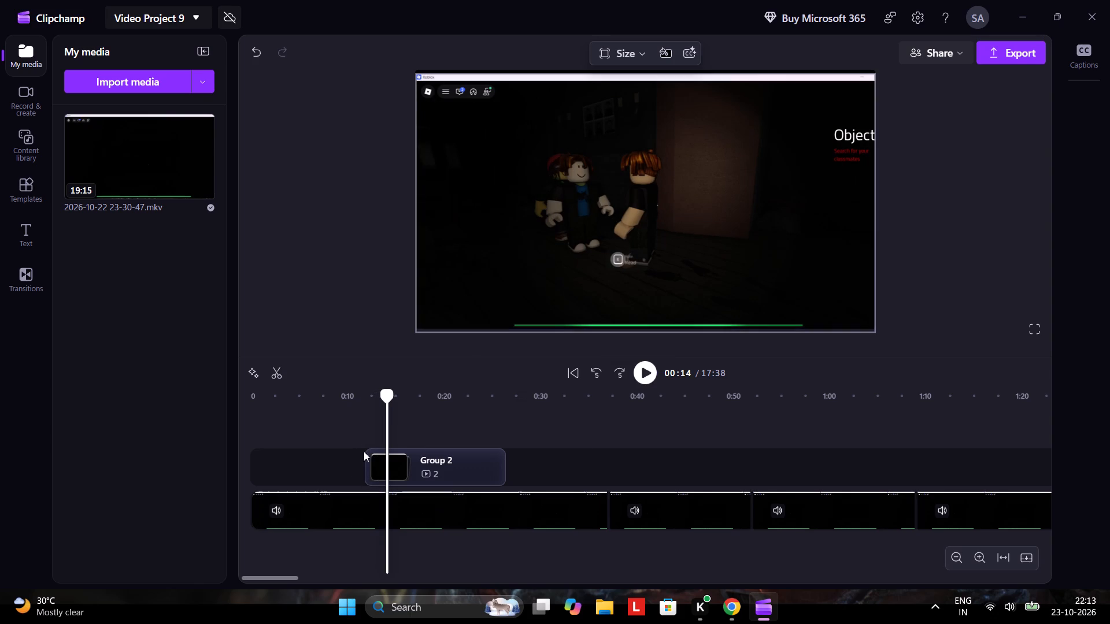
{"action": "left_click", "coordinate": [365, 434]}
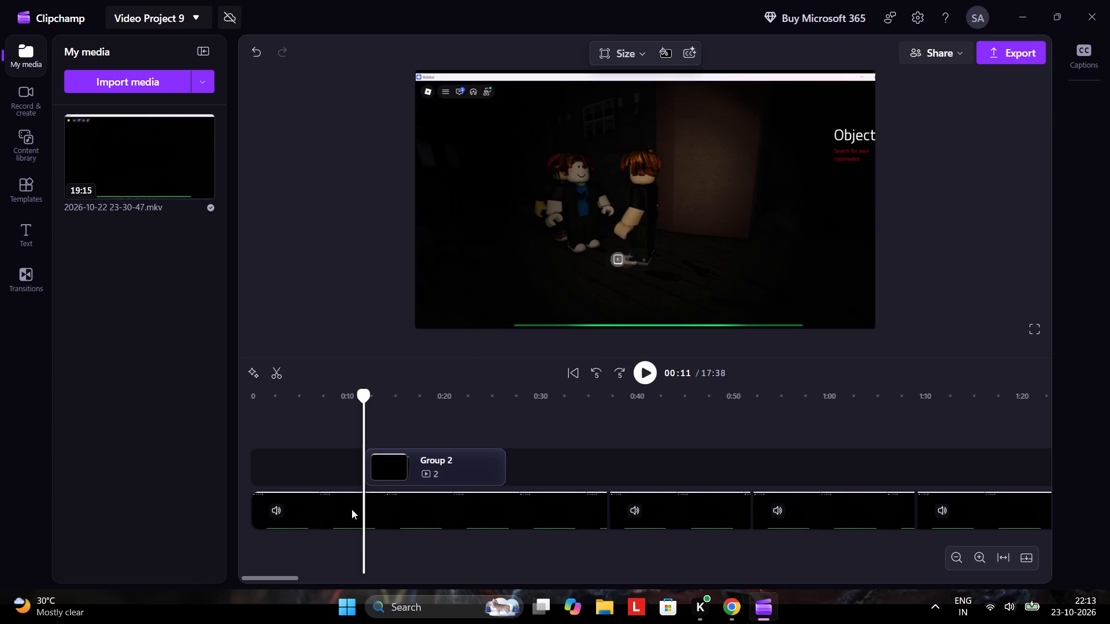
{"action": "left_click", "coordinate": [276, 377]}
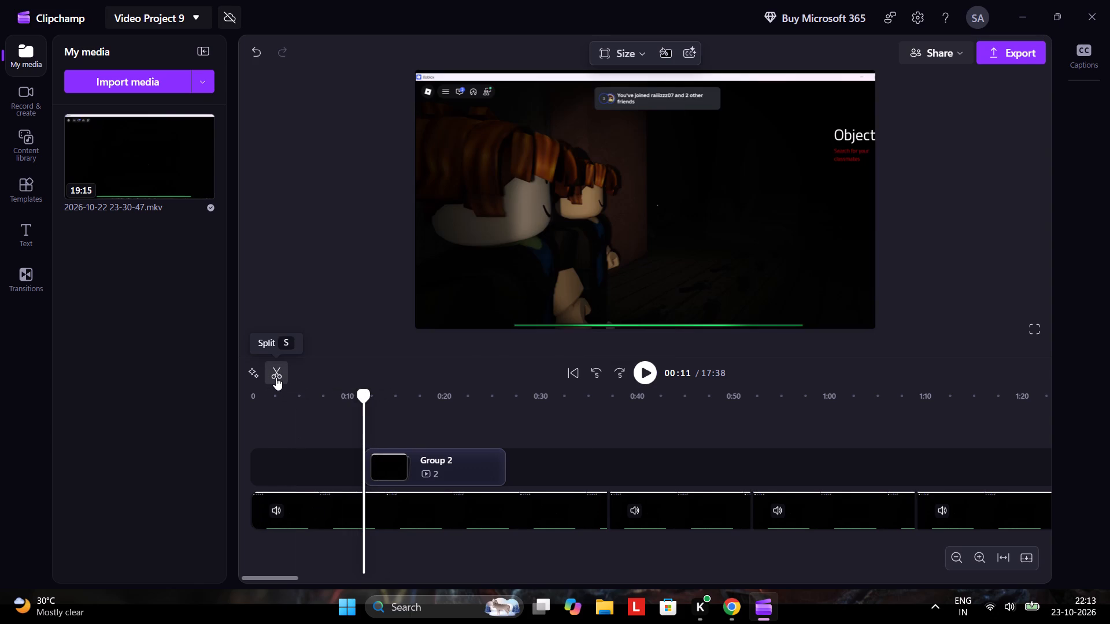
Move Group 2 down into the main track at the 0:11 split point.
{"action": "left_click_drag", "start_coordinate": [436, 462], "coordinate": [367, 513]}
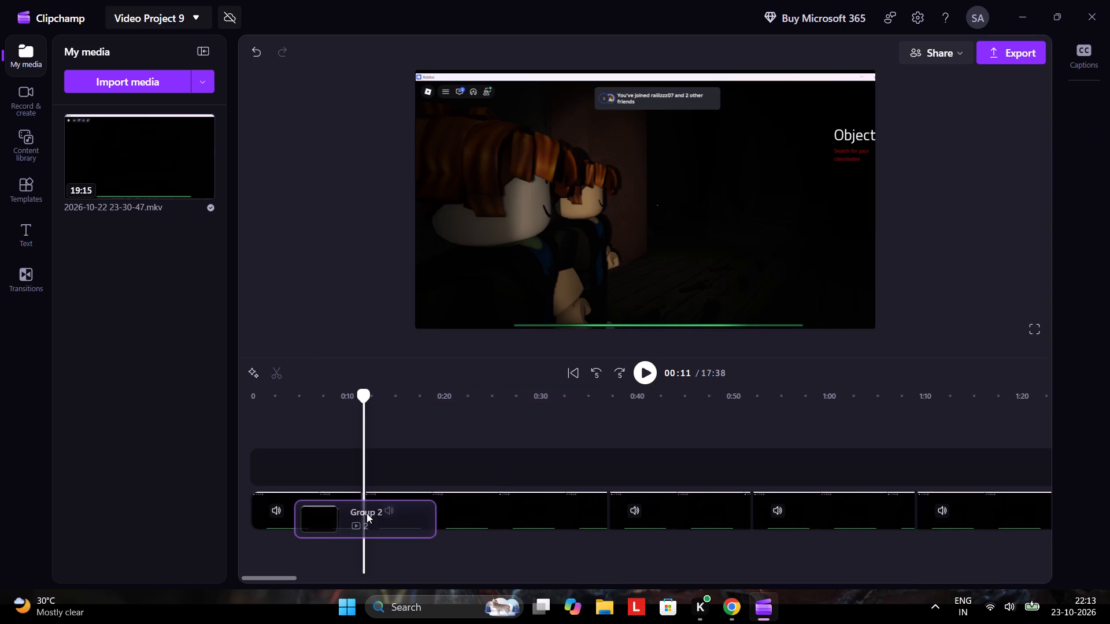
{"action": "left_click_drag", "start_coordinate": [367, 513], "coordinate": [367, 508]}
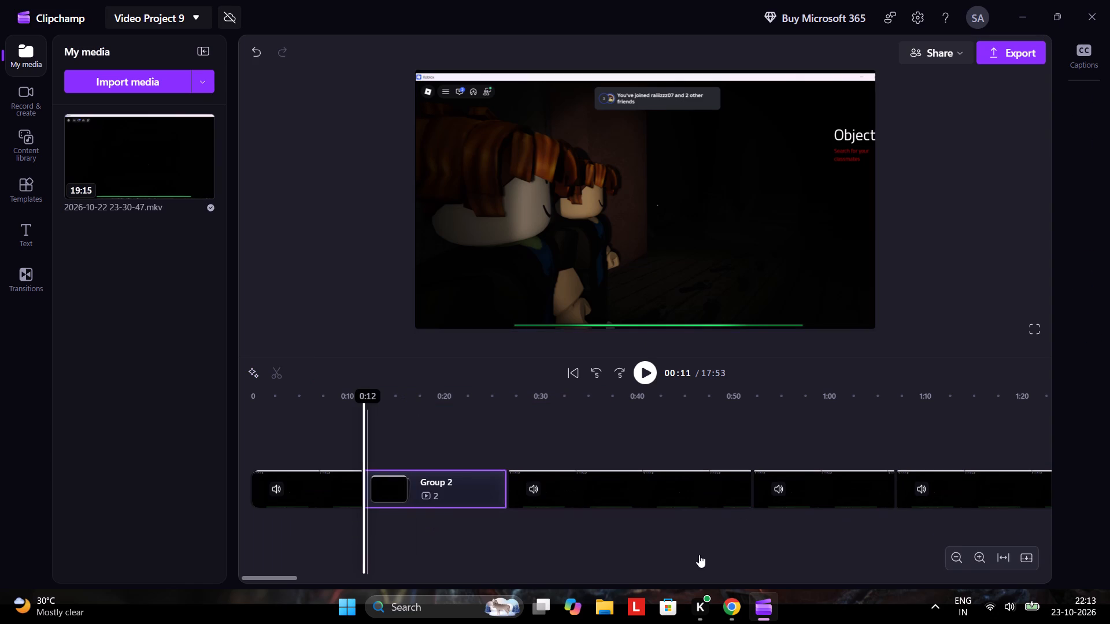
Start importing media and browse to the Downloads folder.
{"action": "left_click", "coordinate": [138, 82]}
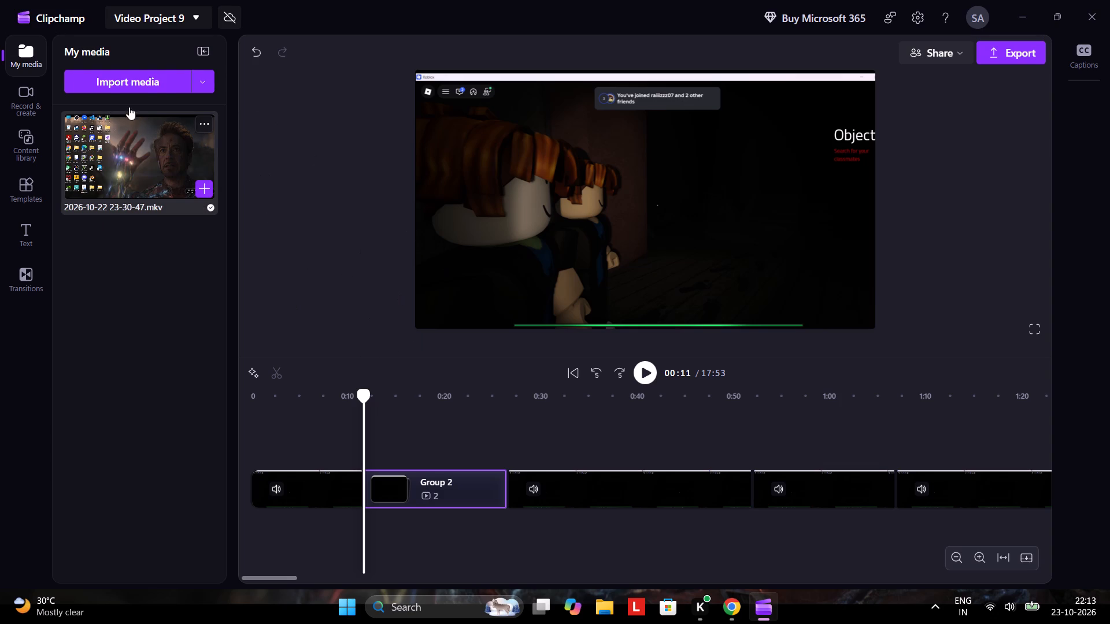
{"action": "left_click", "coordinate": [165, 83]}
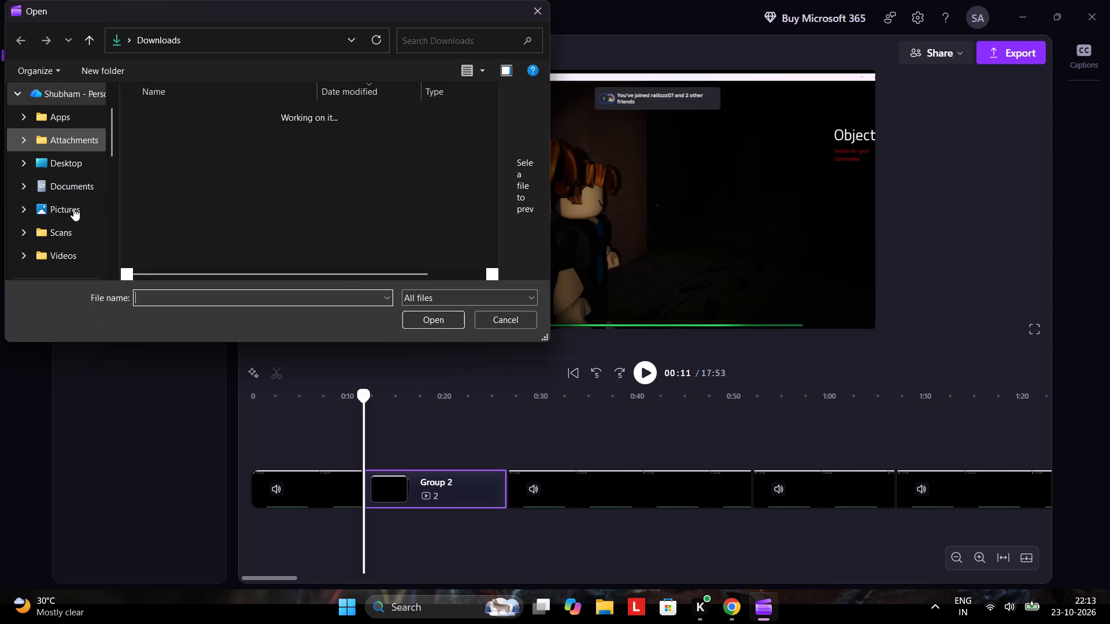
{"action": "scroll", "coordinate": [80, 205], "scroll_direction": "down", "scroll_amount": 2}
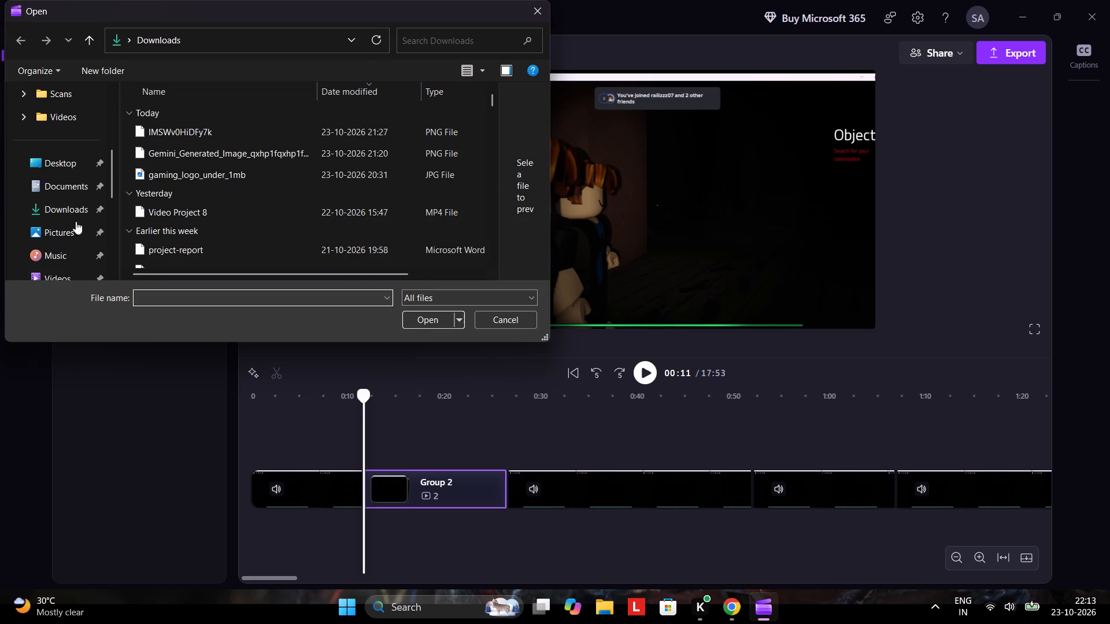
{"action": "left_click", "coordinate": [64, 207]}
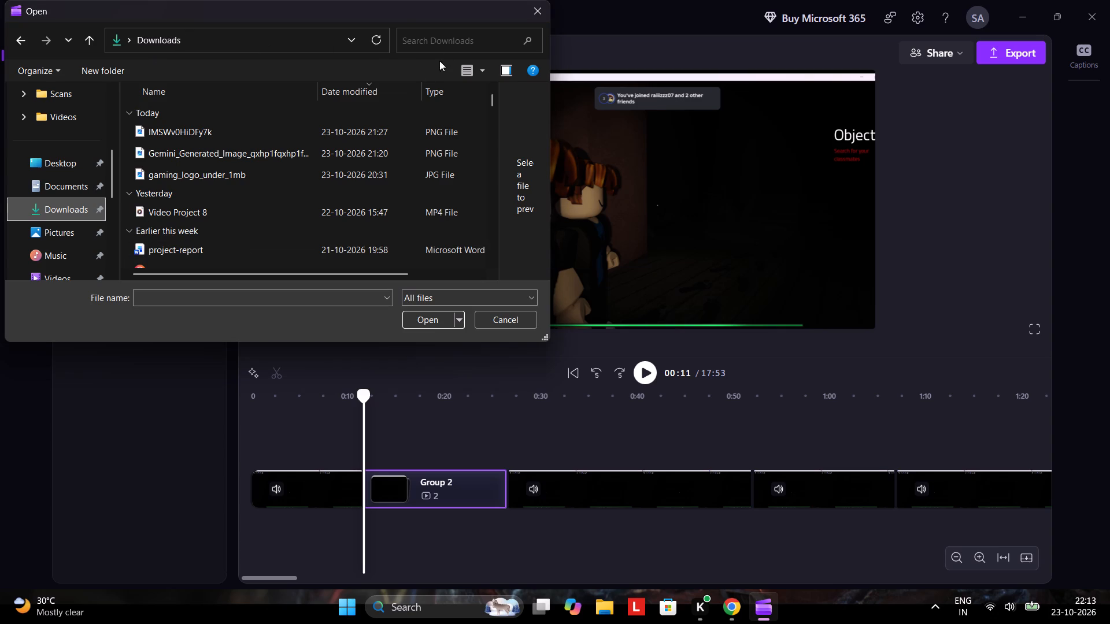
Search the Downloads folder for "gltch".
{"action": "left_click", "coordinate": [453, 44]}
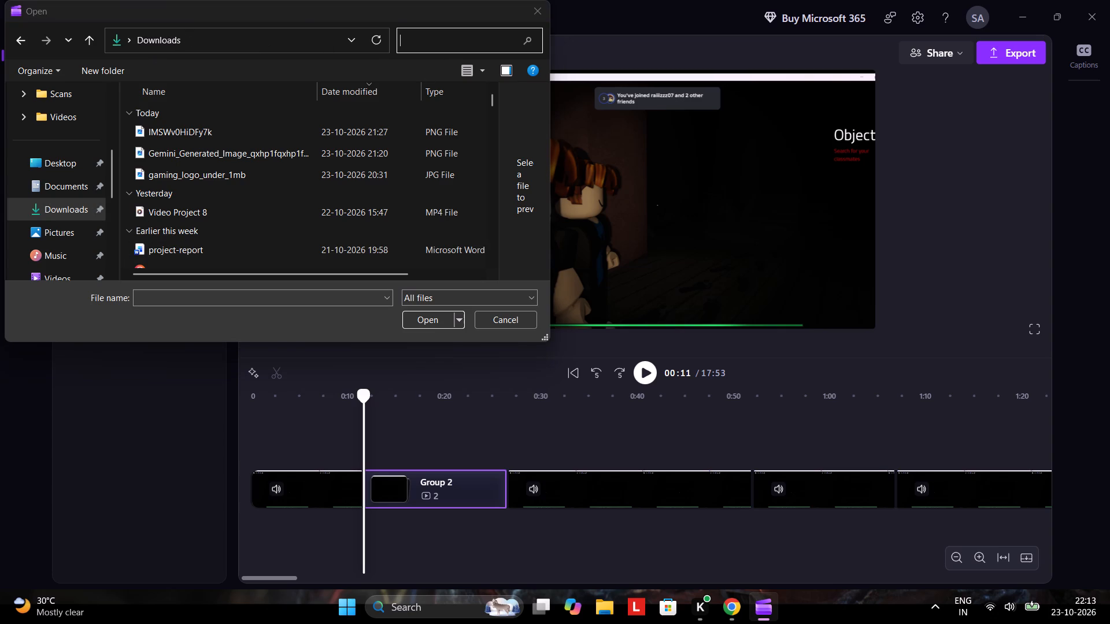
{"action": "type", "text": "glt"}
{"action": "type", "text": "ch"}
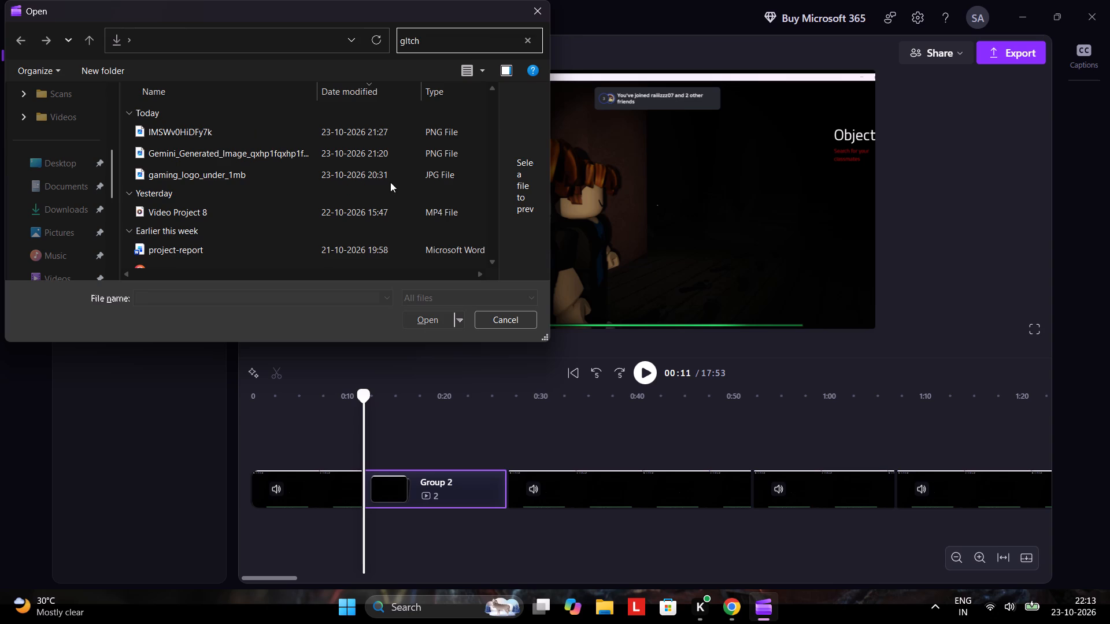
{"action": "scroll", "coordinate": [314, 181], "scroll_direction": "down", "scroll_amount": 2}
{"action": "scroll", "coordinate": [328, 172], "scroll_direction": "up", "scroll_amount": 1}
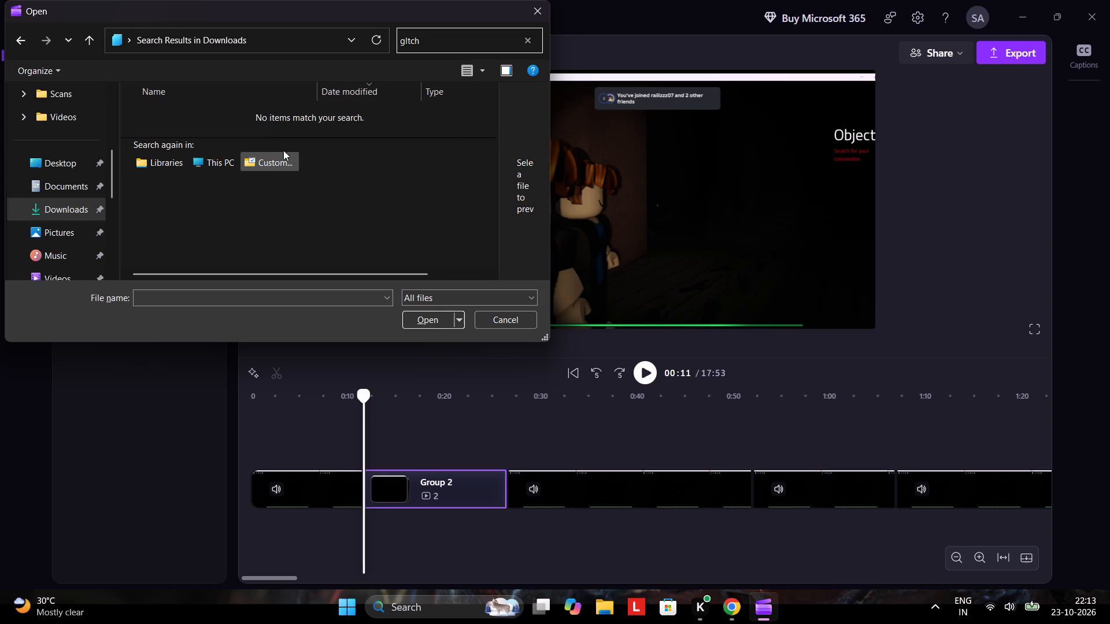
Replace the search with "tv" and import the T.V. glitch effect video.
{"action": "left_click", "coordinate": [441, 40]}
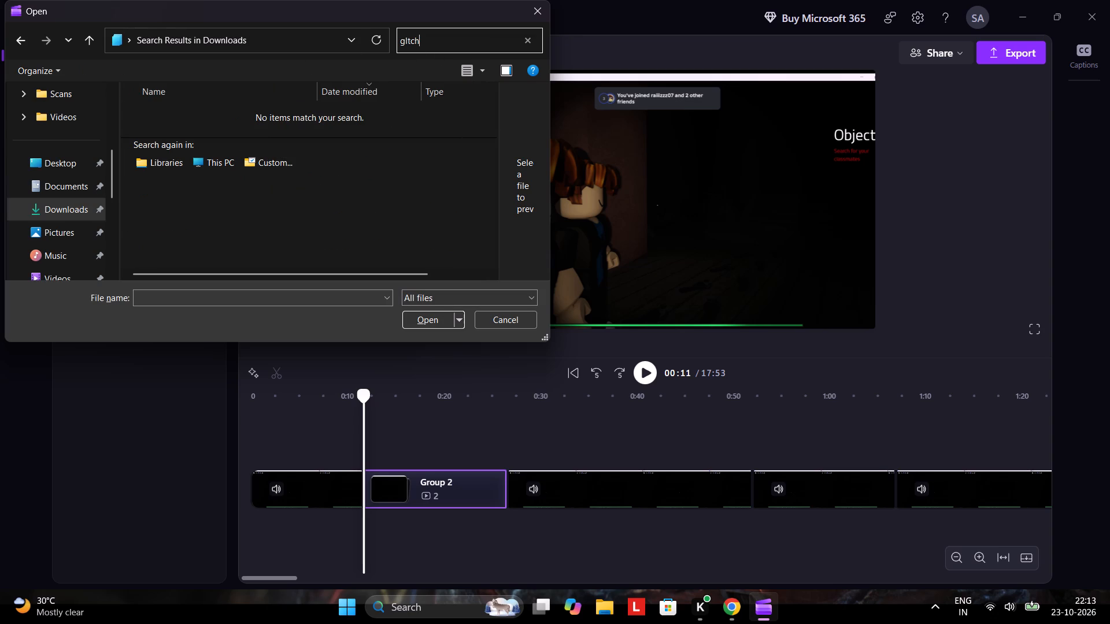
{"action": "key", "text": "BackSpace"}
{"action": "key", "text": "BackSpace"}
{"action": "key", "text": "BackSpace"}
{"action": "key", "text": "BackSpace"}
{"action": "key", "text": "BackSpace"}
{"action": "key", "text": "BackSpace"}
{"action": "key", "text": "BackSpace"}
{"action": "type", "text": "tv"}
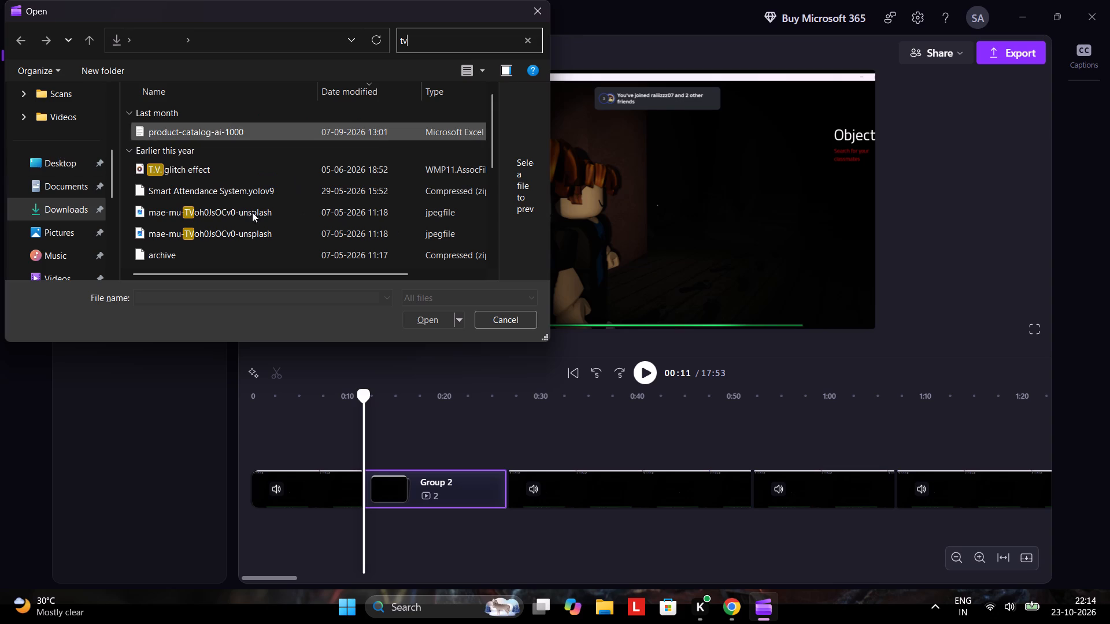
{"action": "left_click", "coordinate": [206, 174]}
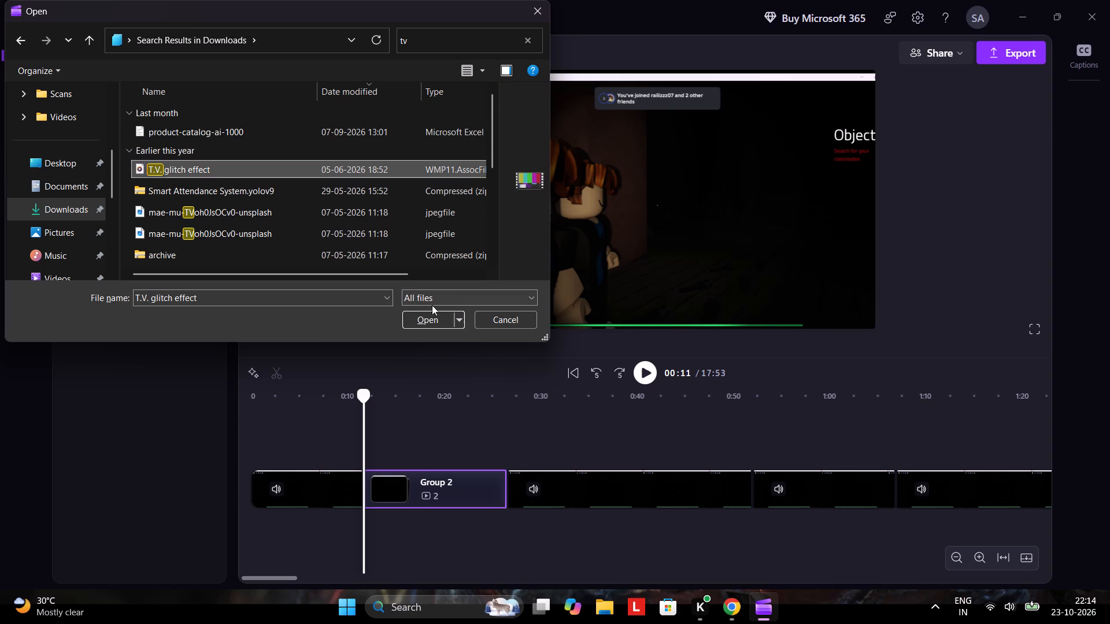
{"action": "double_click", "coordinate": [426, 317]}
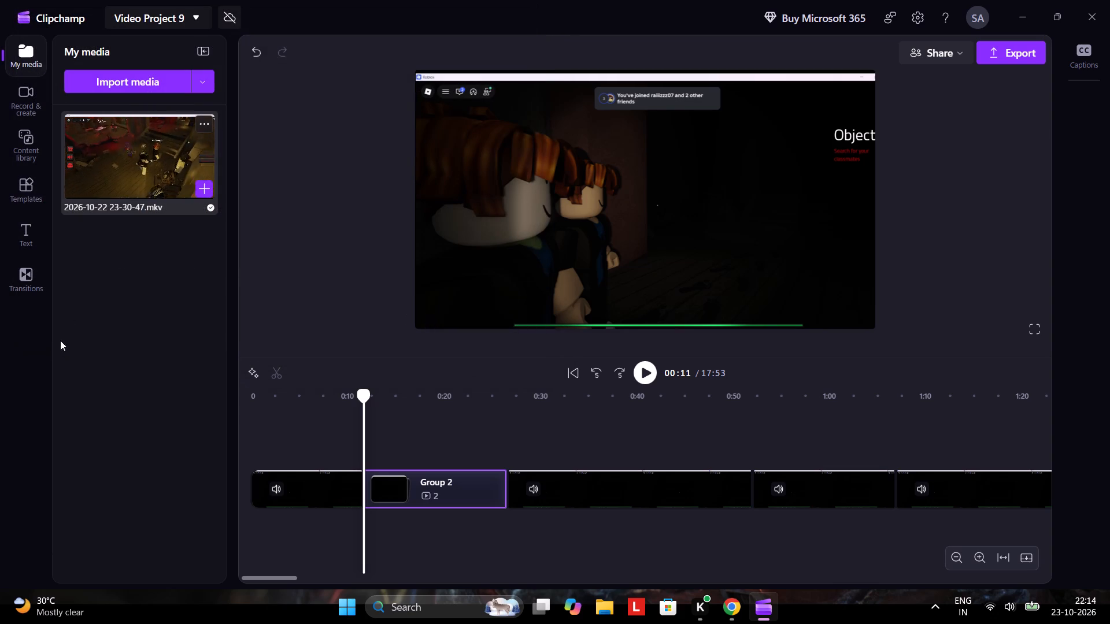
Position the playhead at 0:26 and shift the clip following Group 2 later, opening a gap of about 7 seconds.
{"action": "left_click", "coordinate": [507, 450]}
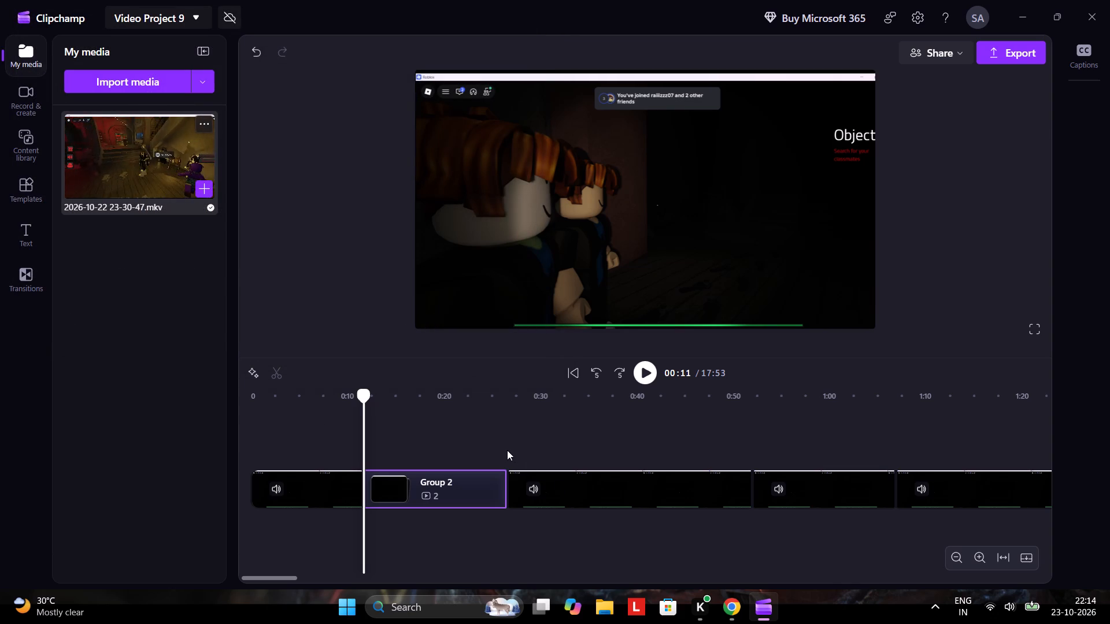
{"action": "left_click", "coordinate": [505, 414]}
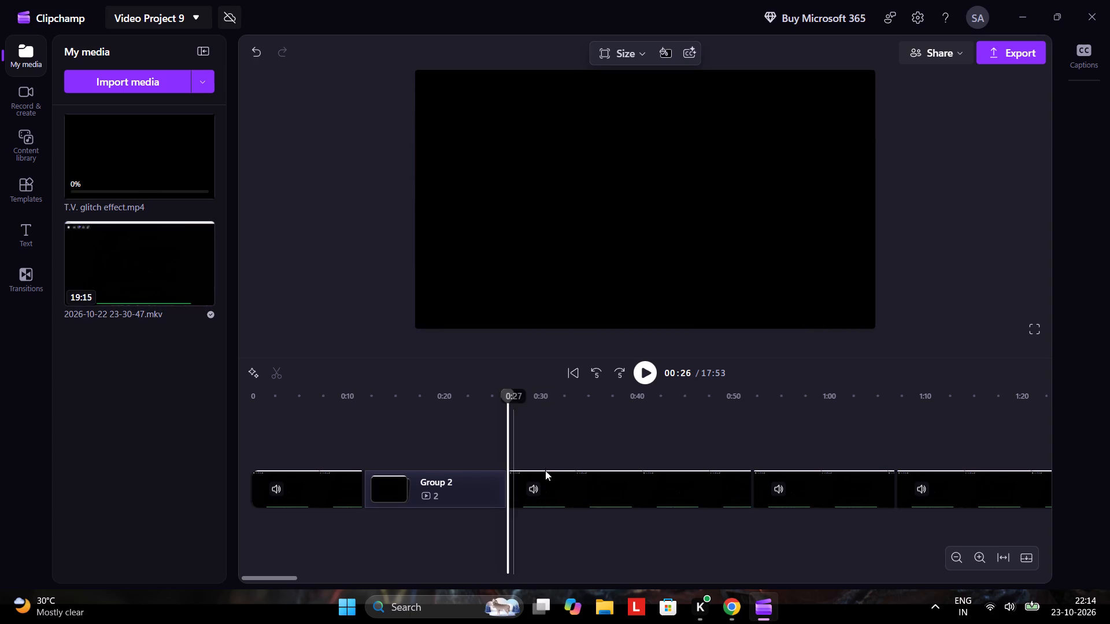
{"action": "left_click_drag", "start_coordinate": [577, 486], "coordinate": [630, 488]}
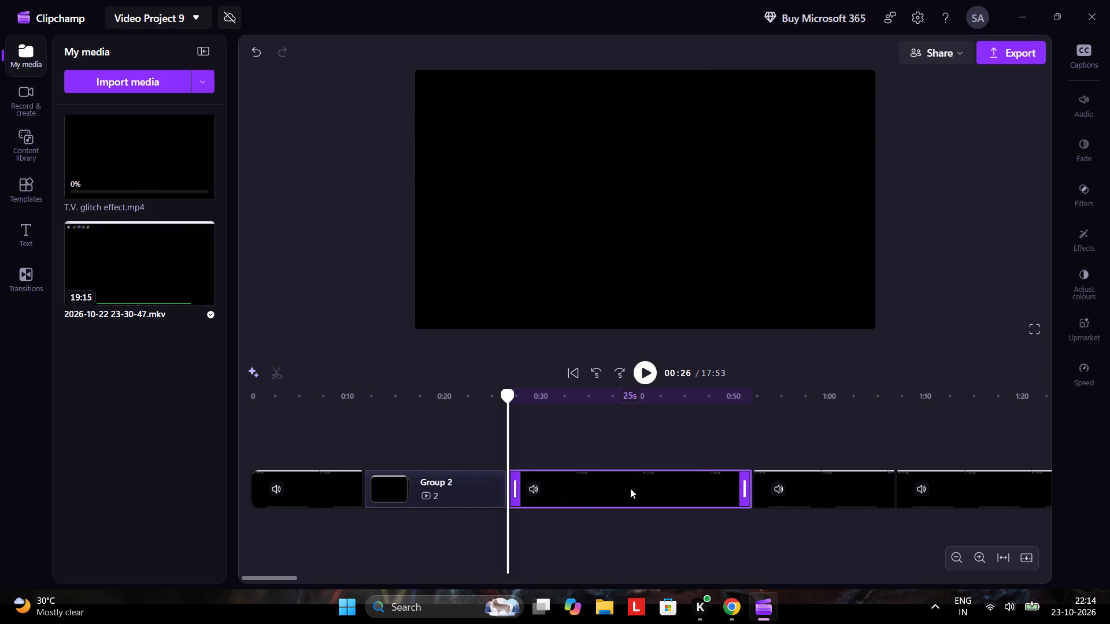
{"action": "left_click_drag", "start_coordinate": [630, 488], "coordinate": [644, 489]}
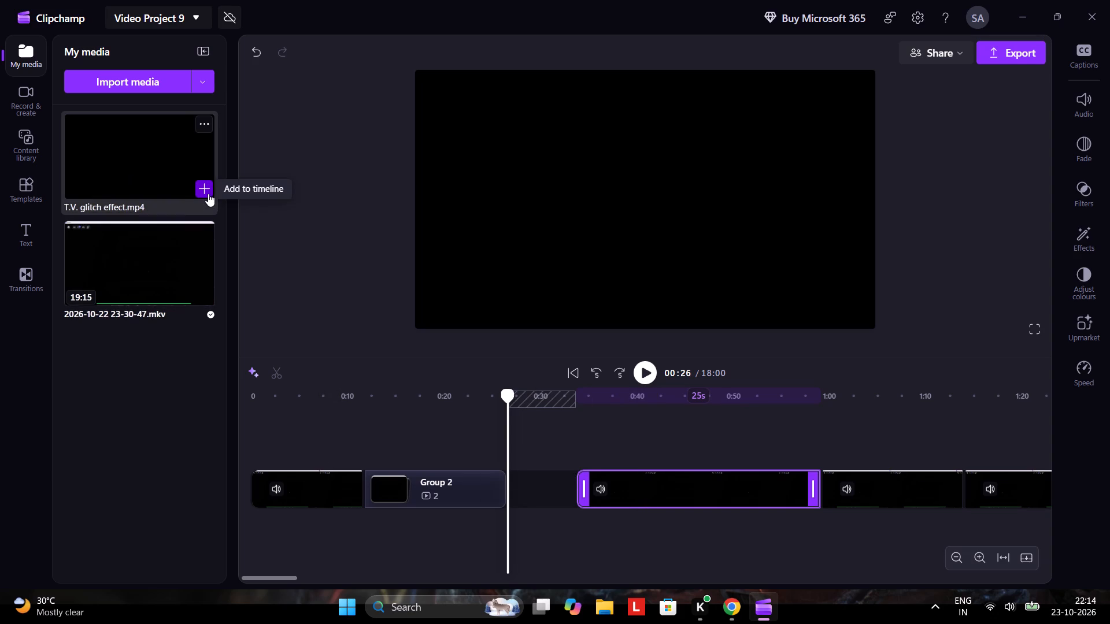
Add T.V. glitch effect.mp4 to the timeline at 0:26, directly after Group 2.
{"action": "left_click", "coordinate": [208, 194]}
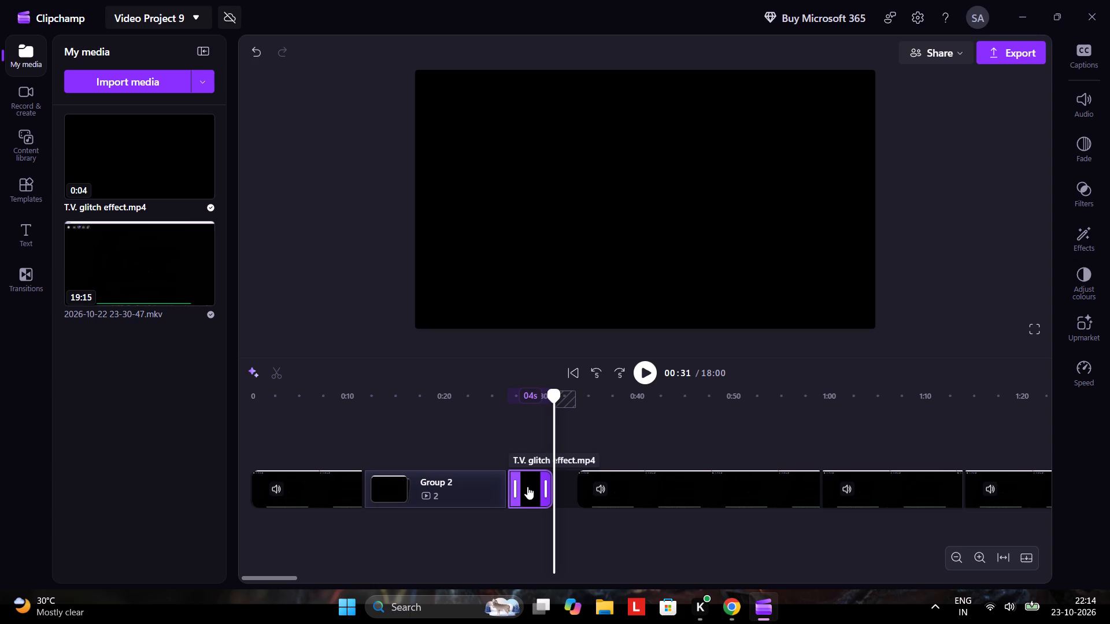
{"action": "double_click", "coordinate": [508, 454]}
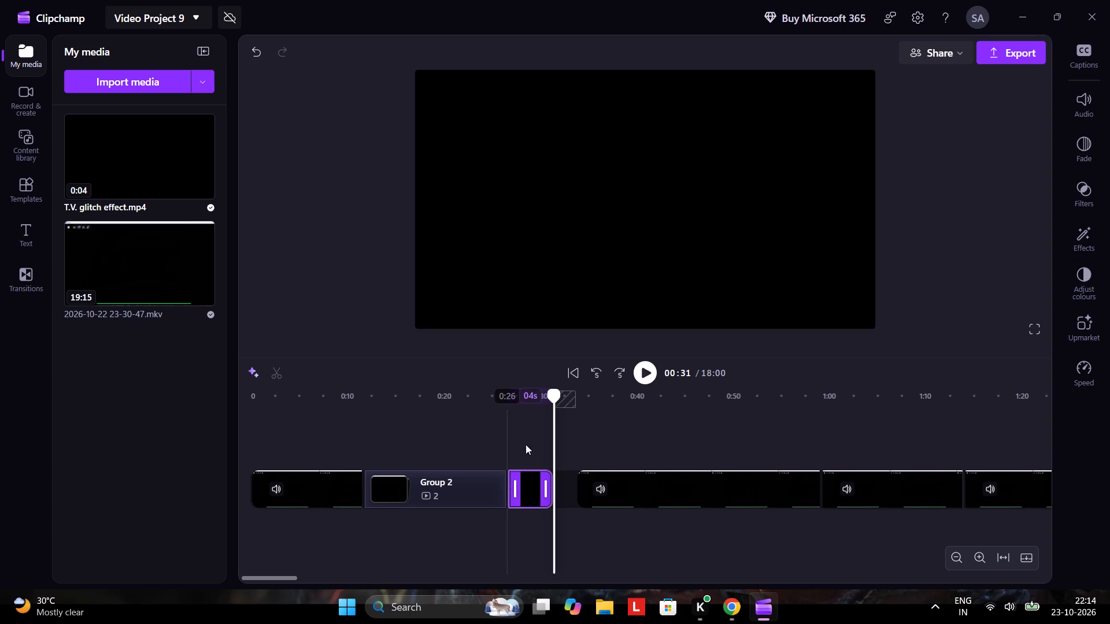
Split the T.V. glitch effect clip at 0:28, delete its opening title portion, and close the gap left after Group 2.
{"action": "scroll", "coordinate": [546, 433], "scroll_direction": "up", "scroll_amount": 7, "text": "ctrl"}
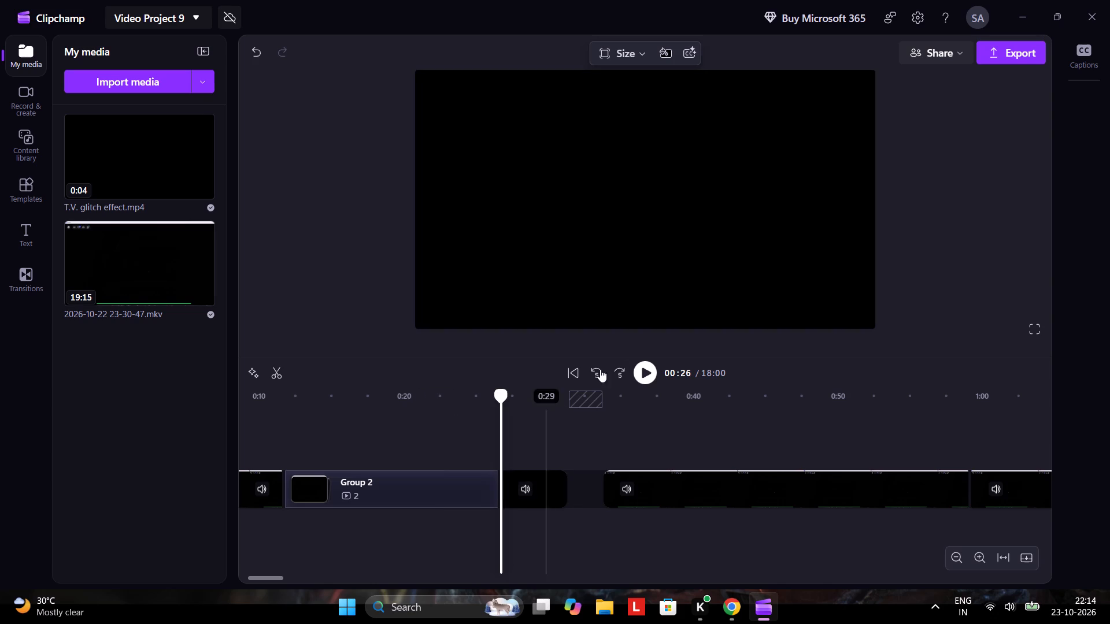
{"action": "left_click", "coordinate": [639, 374]}
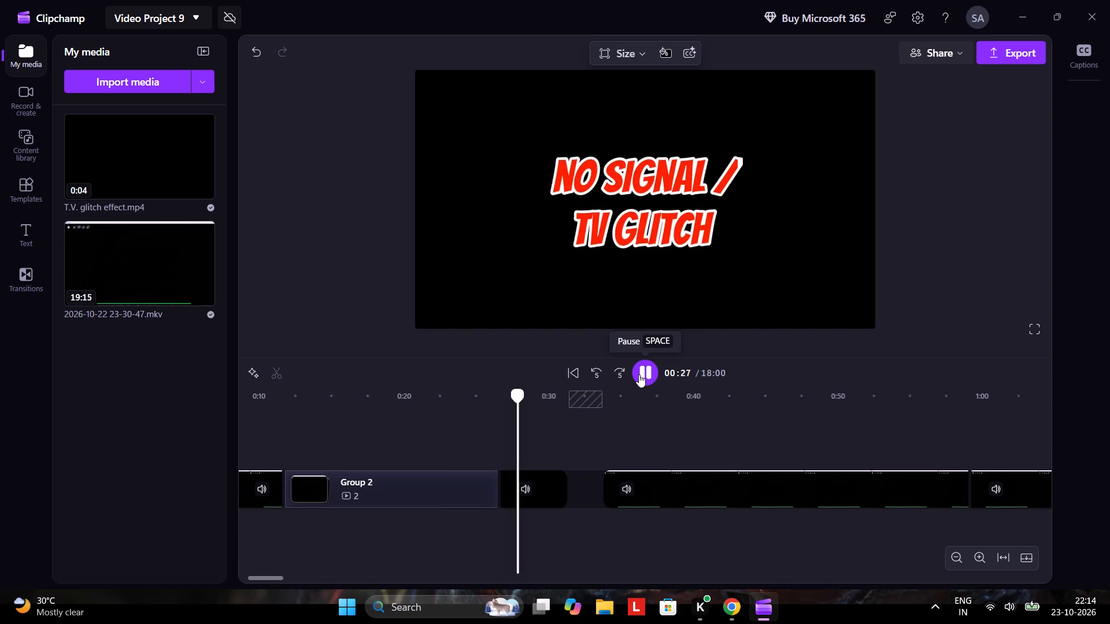
{"action": "left_click", "coordinate": [643, 373]}
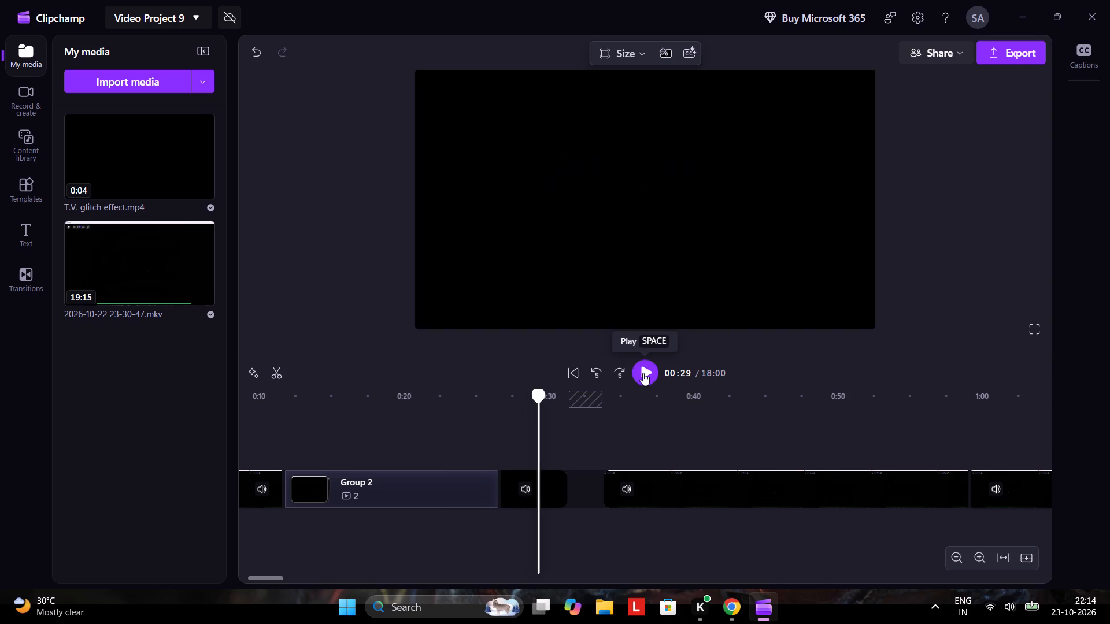
{"action": "double_click", "coordinate": [643, 373]}
{"action": "left_click", "coordinate": [643, 373]}
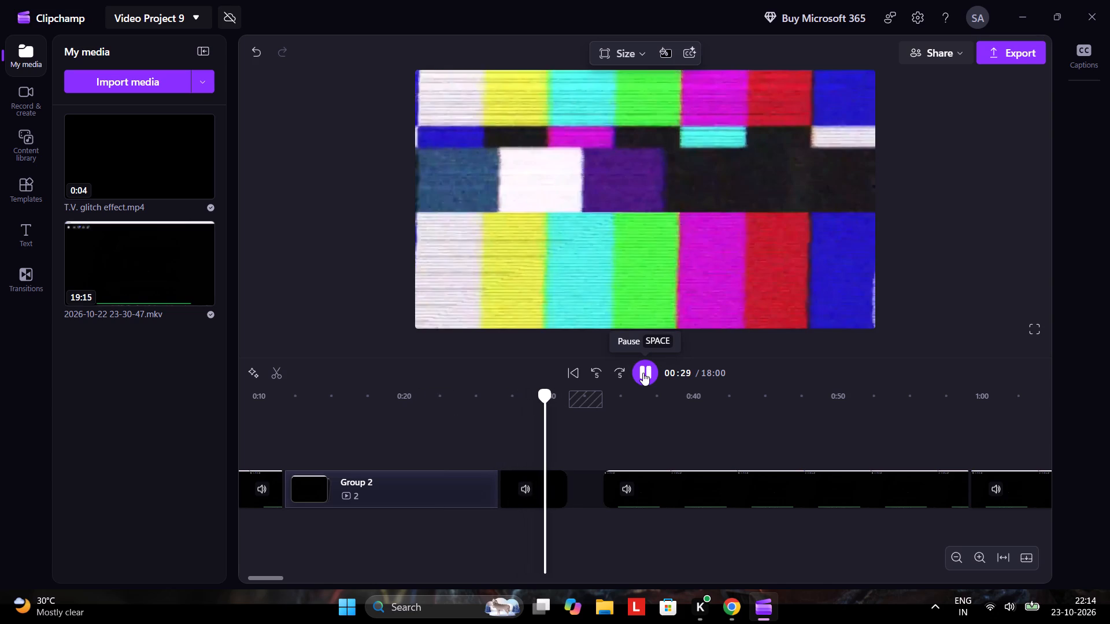
{"action": "left_click", "coordinate": [643, 373]}
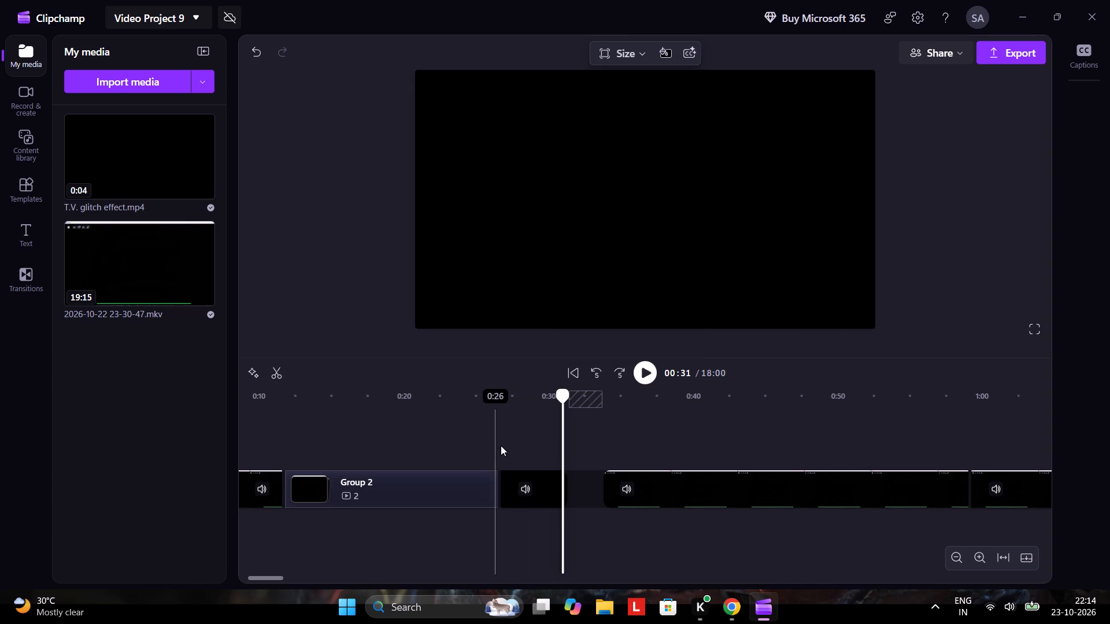
{"action": "left_click", "coordinate": [521, 435]}
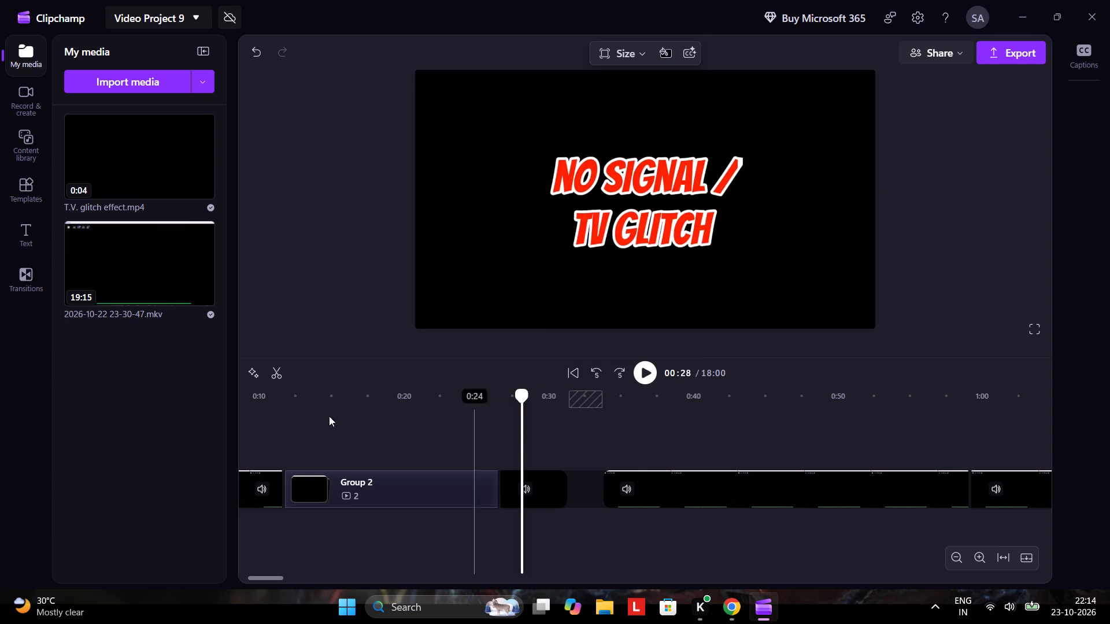
{"action": "double_click", "coordinate": [277, 378]}
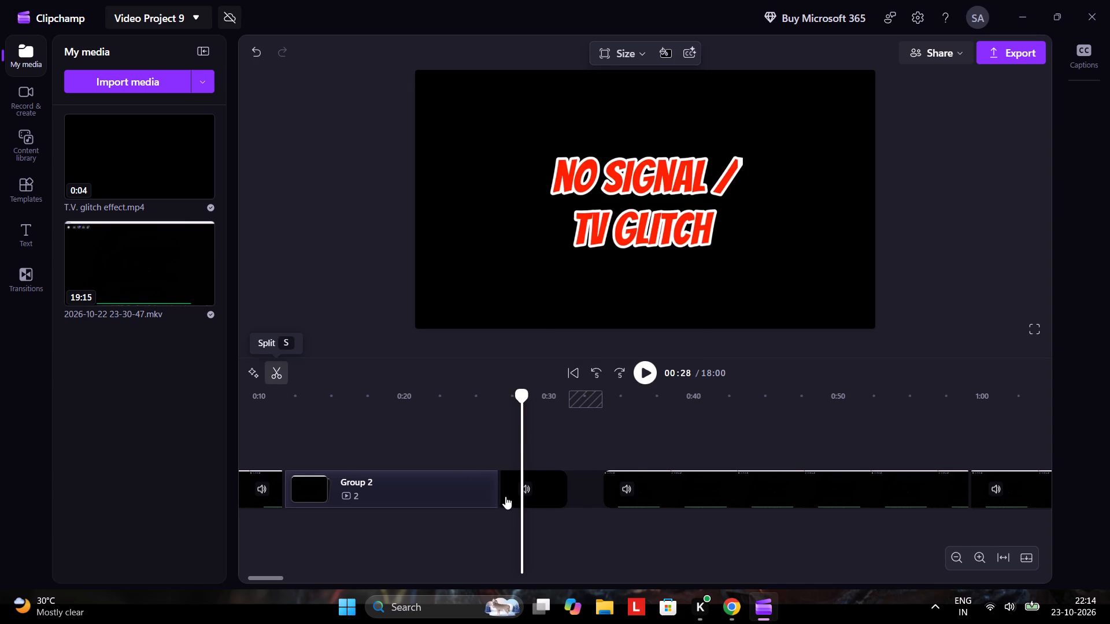
{"action": "double_click", "coordinate": [513, 490]}
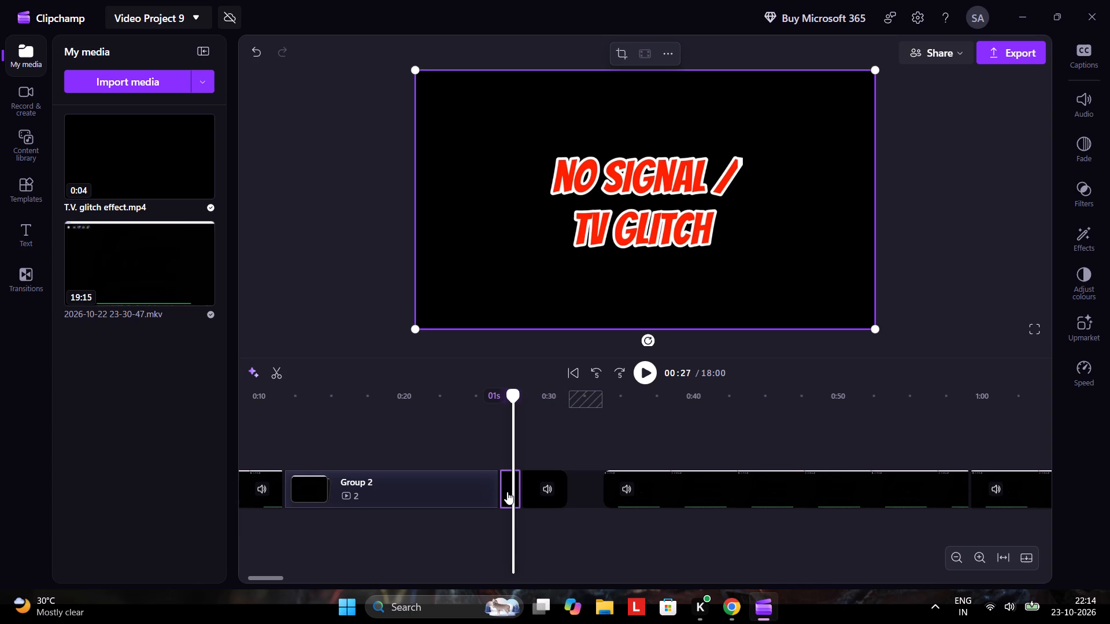
{"action": "key", "text": "Delete"}
{"action": "left_click", "coordinate": [510, 490]}
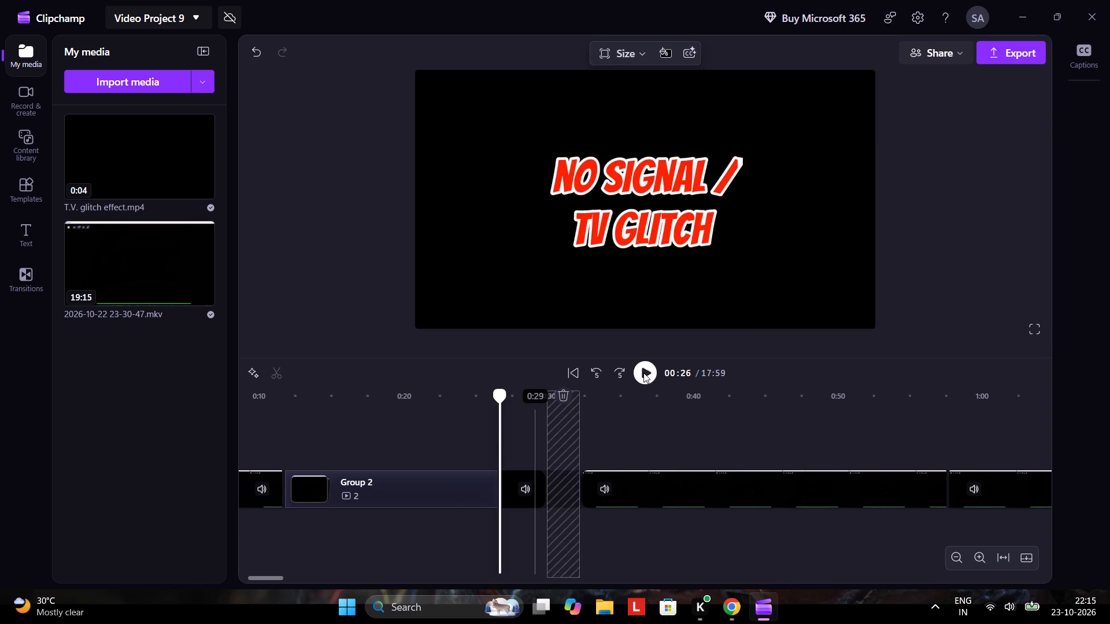
Split the remaining glitch clip at 0:27, delete its first second, and close the resulting gap after Group 2.
{"action": "left_click", "coordinate": [516, 454]}
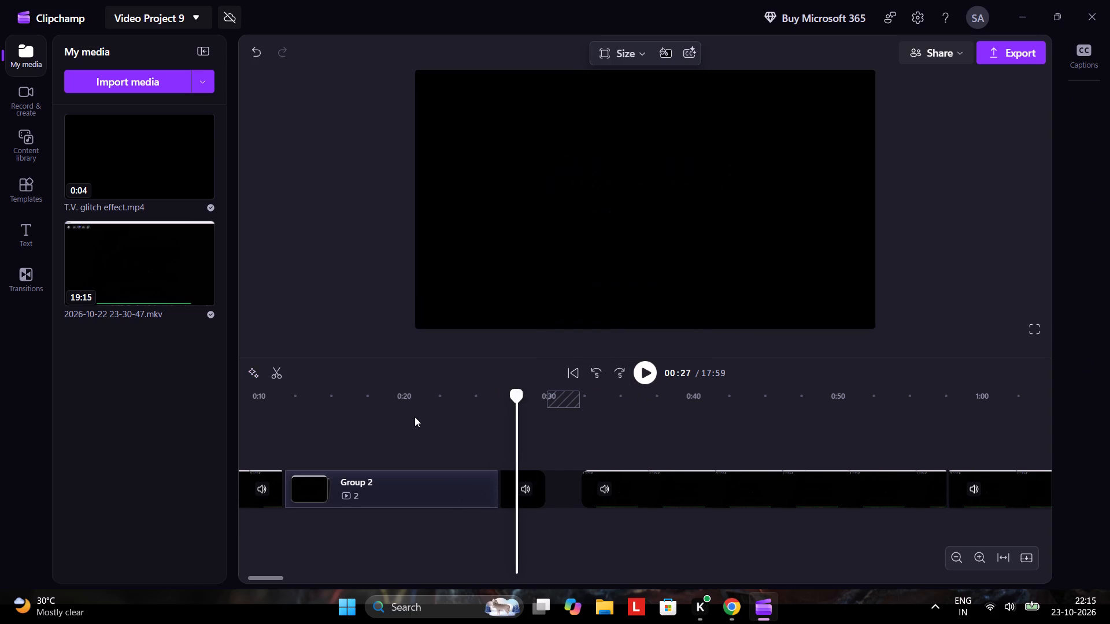
{"action": "left_click", "coordinate": [274, 370]}
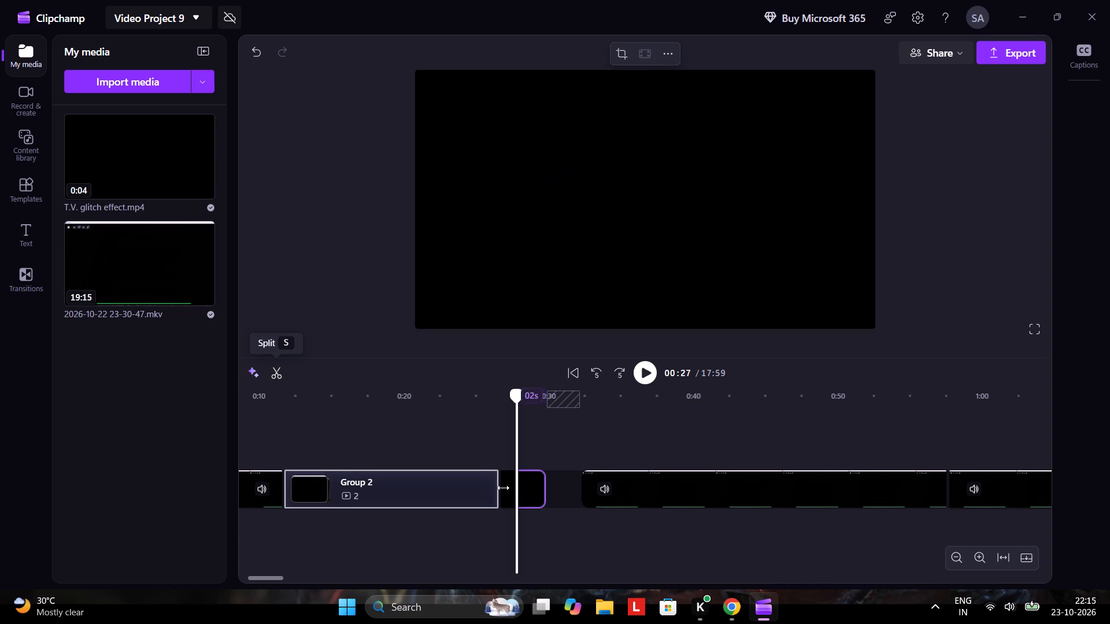
{"action": "left_click", "coordinate": [505, 488]}
{"action": "key", "text": "Delete"}
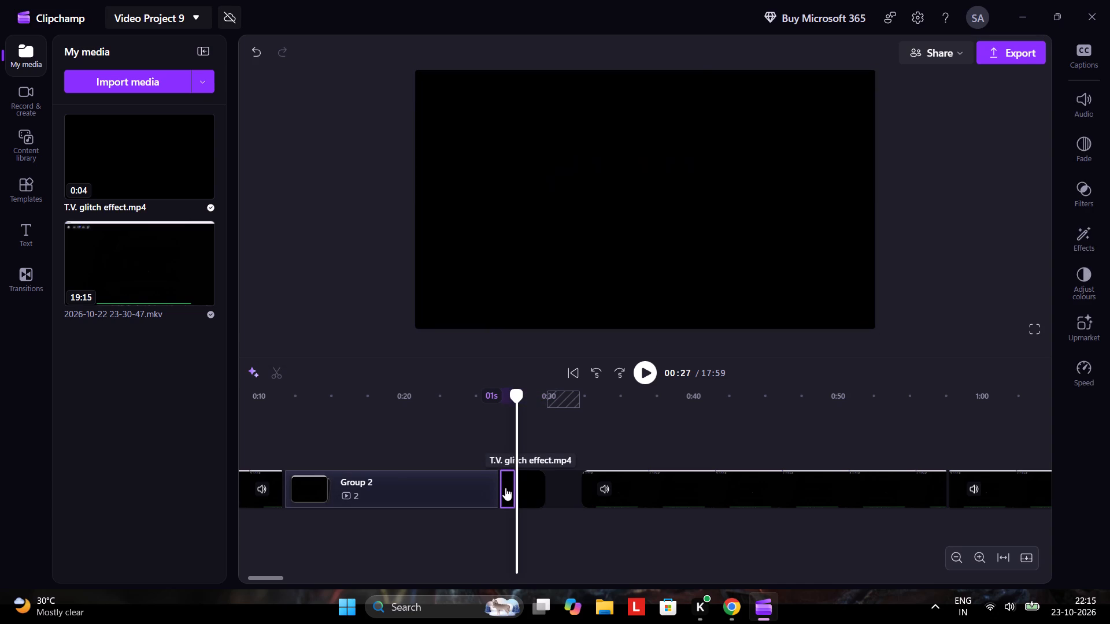
{"action": "left_click", "coordinate": [505, 488]}
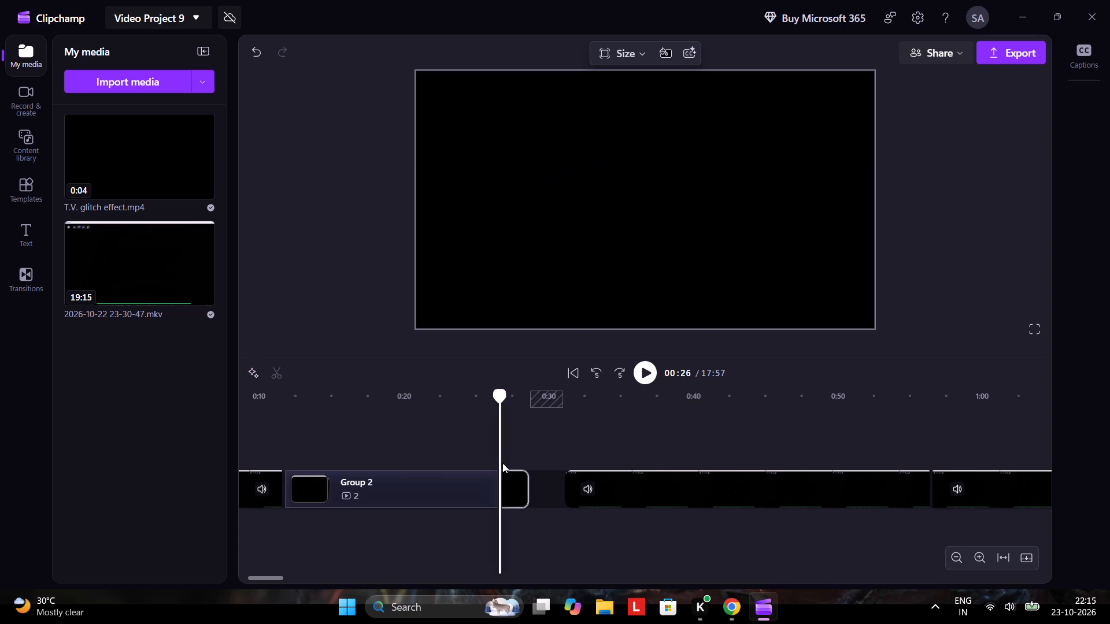
Preview the trimmed T.V. glitch effect clip and lower its volume to 60%.
{"action": "double_click", "coordinate": [637, 366]}
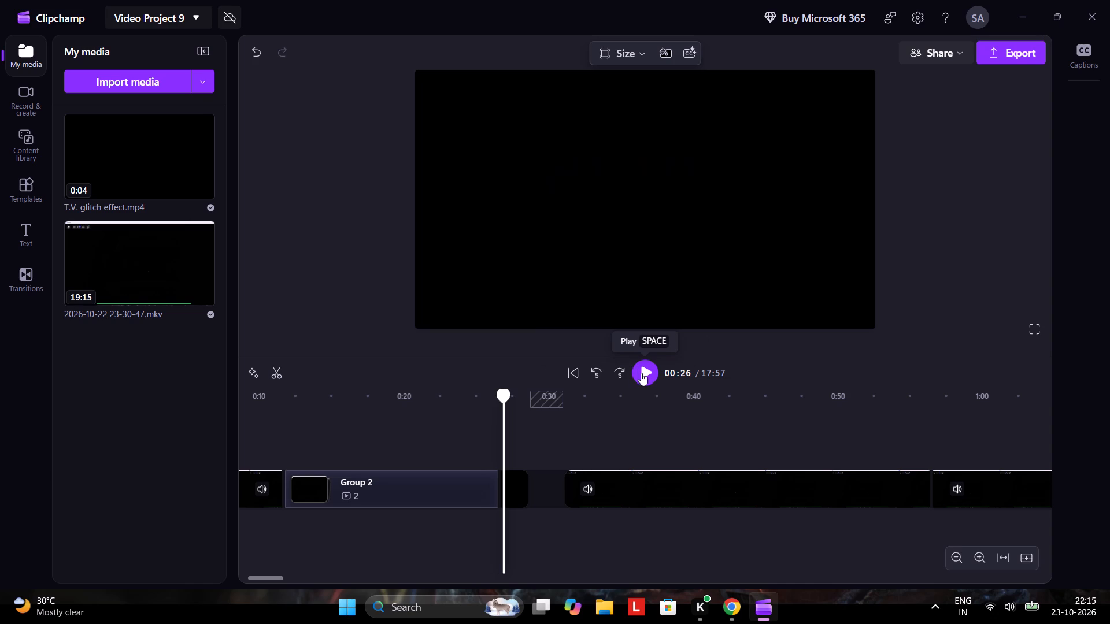
{"action": "key", "text": "space"}
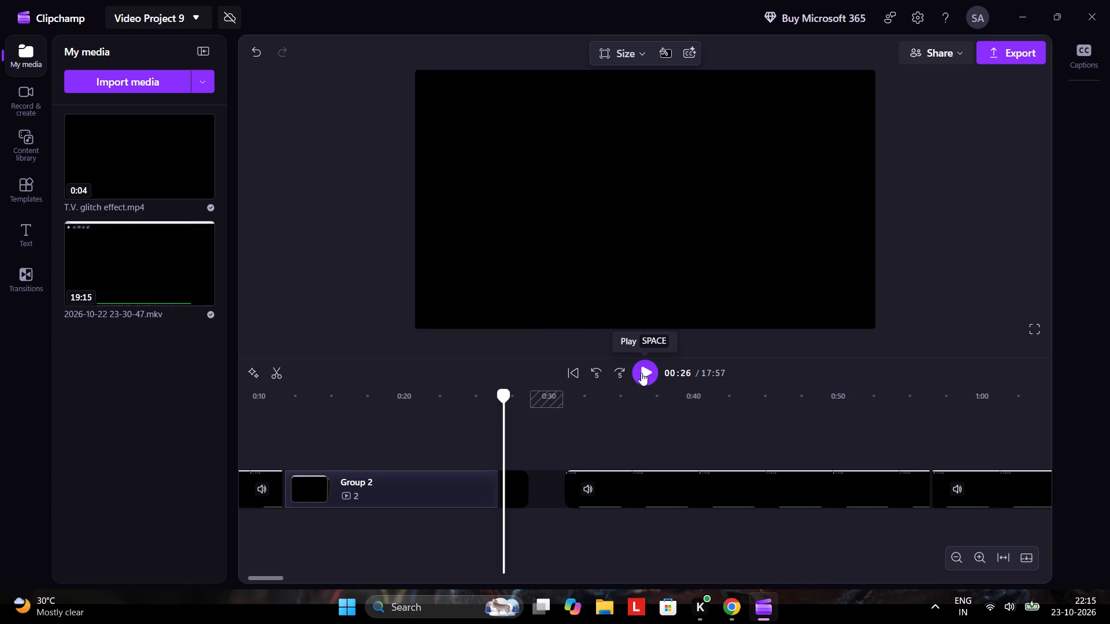
{"action": "double_click", "coordinate": [641, 373]}
{"action": "left_click", "coordinate": [511, 489]}
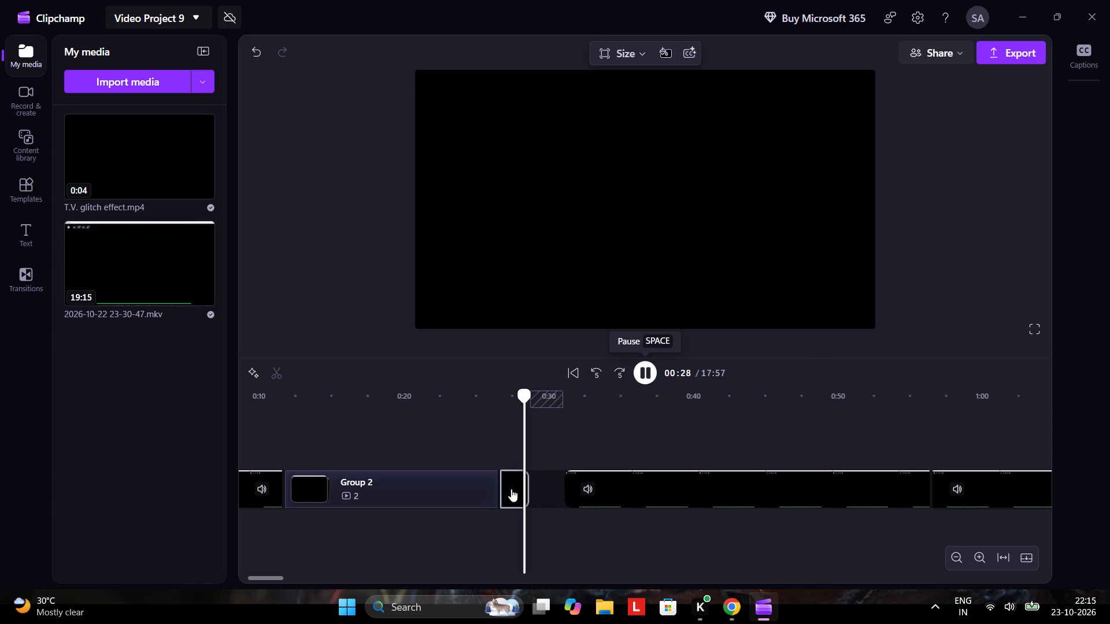
{"action": "right_click", "coordinate": [511, 489]}
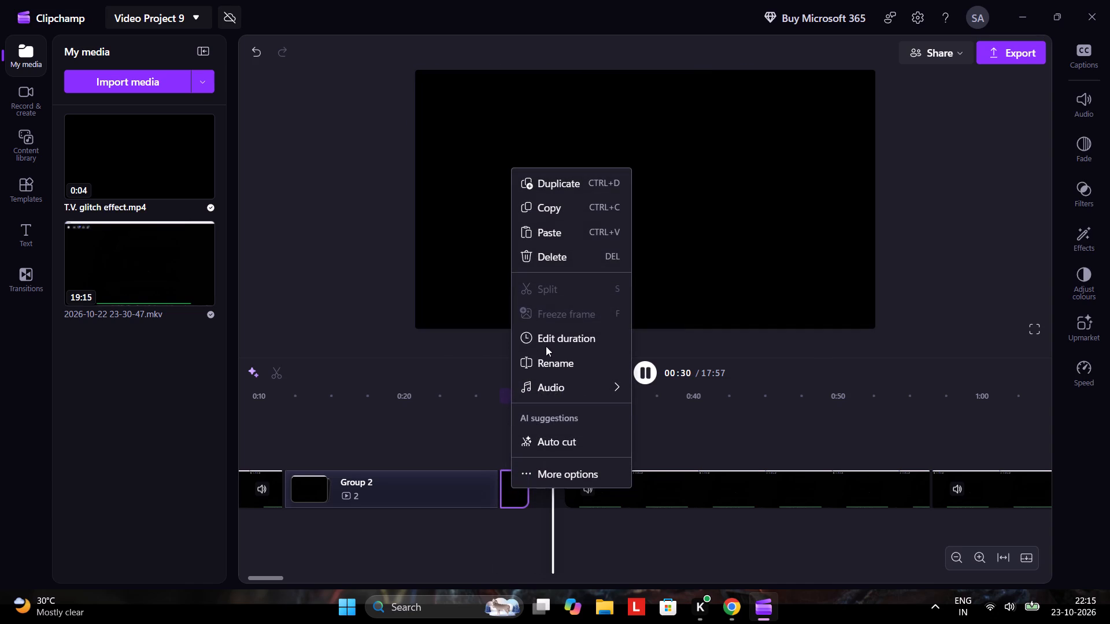
{"action": "key", "text": "space"}
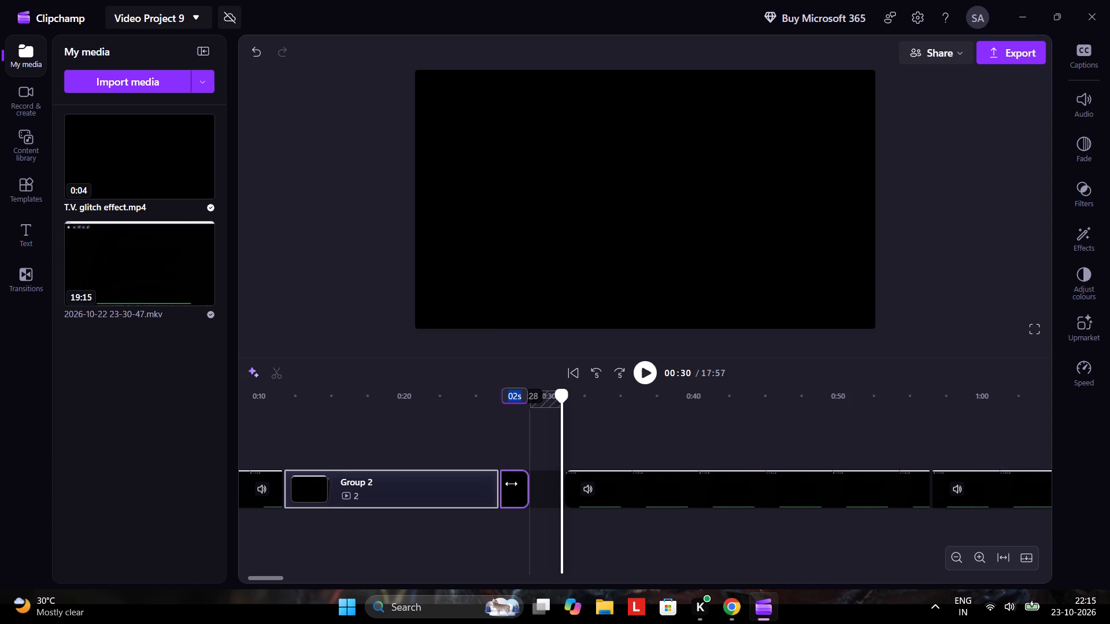
{"action": "left_click", "coordinate": [515, 482]}
{"action": "left_click", "coordinate": [1073, 102]}
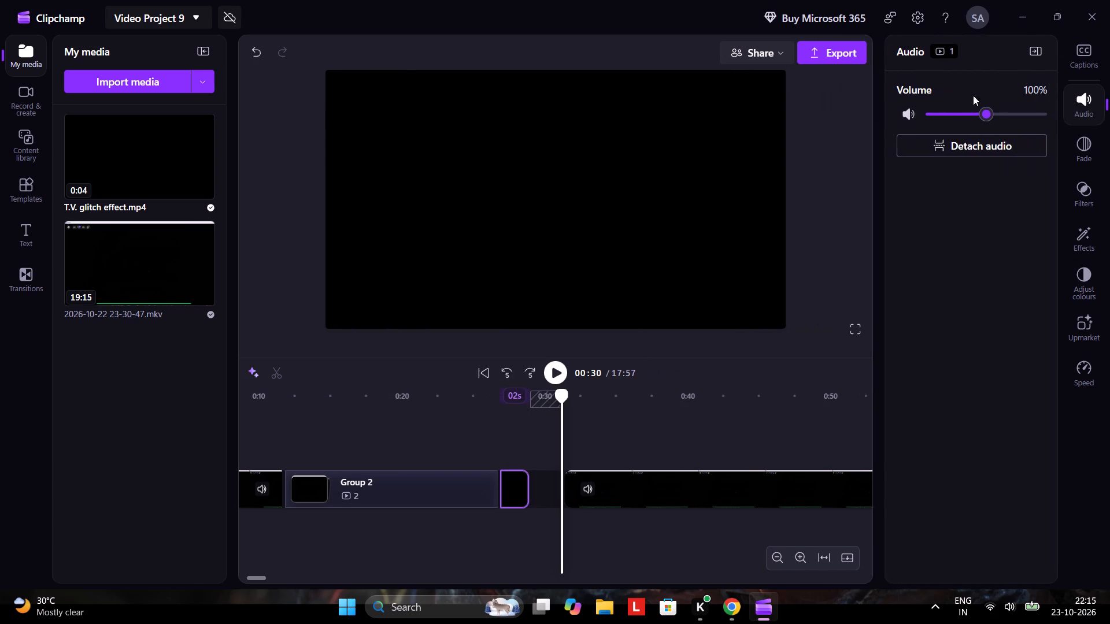
{"action": "double_click", "coordinate": [963, 114]}
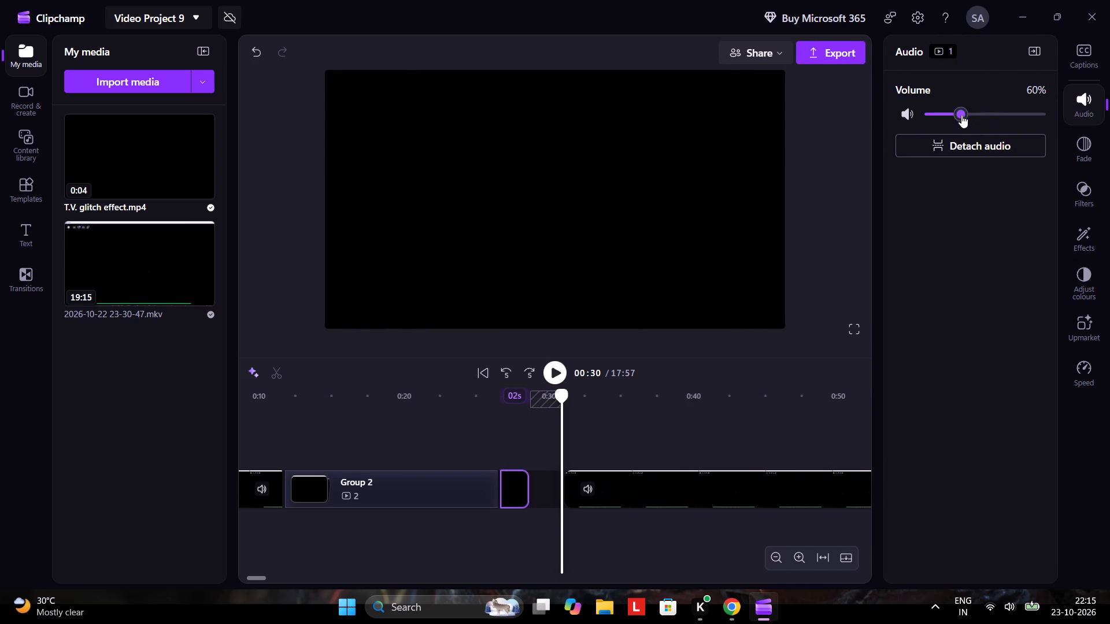
Close the gap between the T.V. glitch effect clip and the gameplay clip that follows it.
{"action": "left_click", "coordinate": [545, 488]}
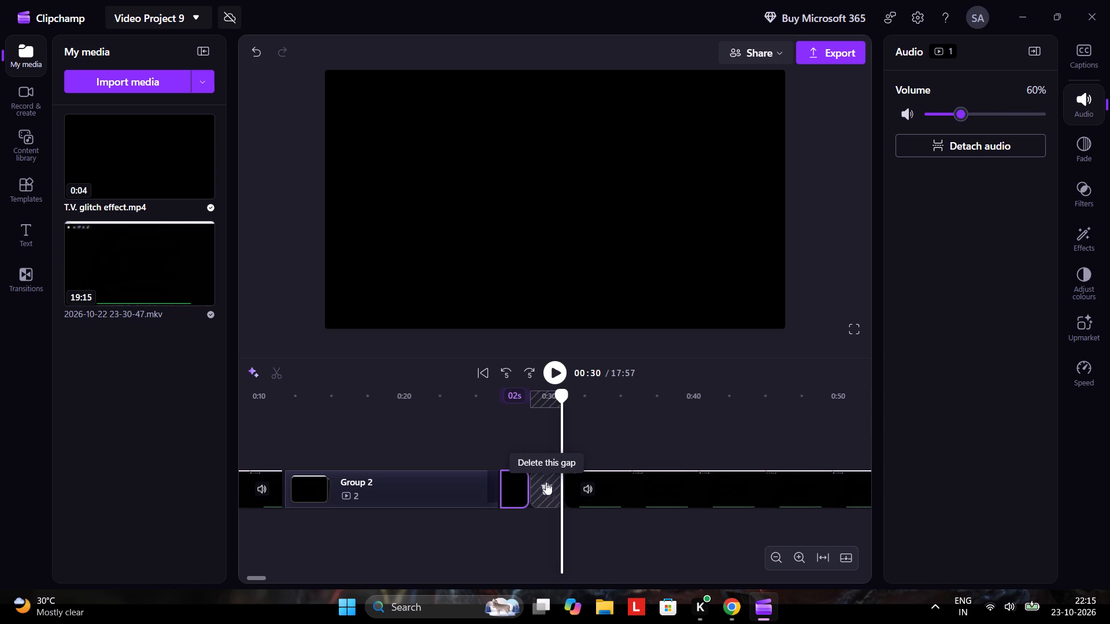
Split the gameplay clip after the glitch effect at 0:36, delete its first 7 seconds, and close the gap.
{"action": "left_click", "coordinate": [554, 377]}
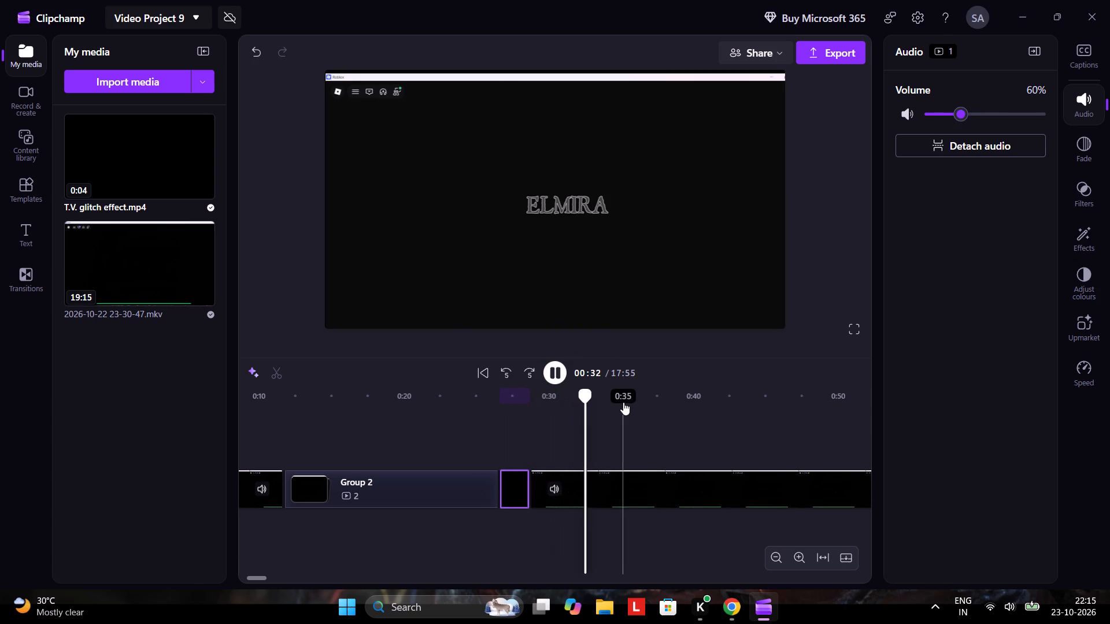
{"action": "left_click", "coordinate": [556, 369]}
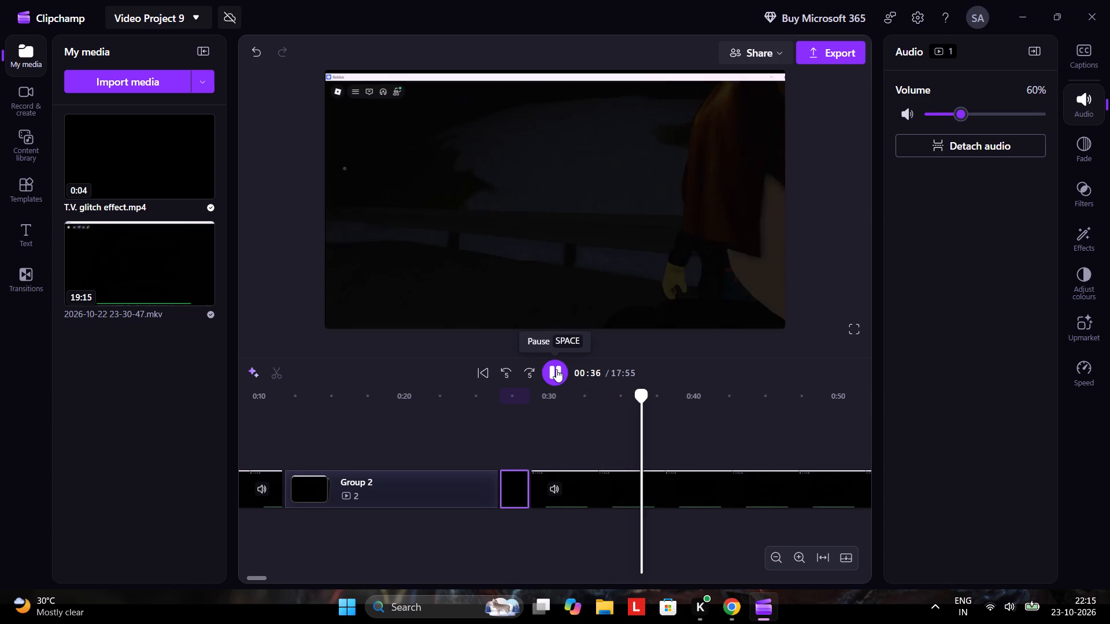
{"action": "left_click", "coordinate": [274, 370]}
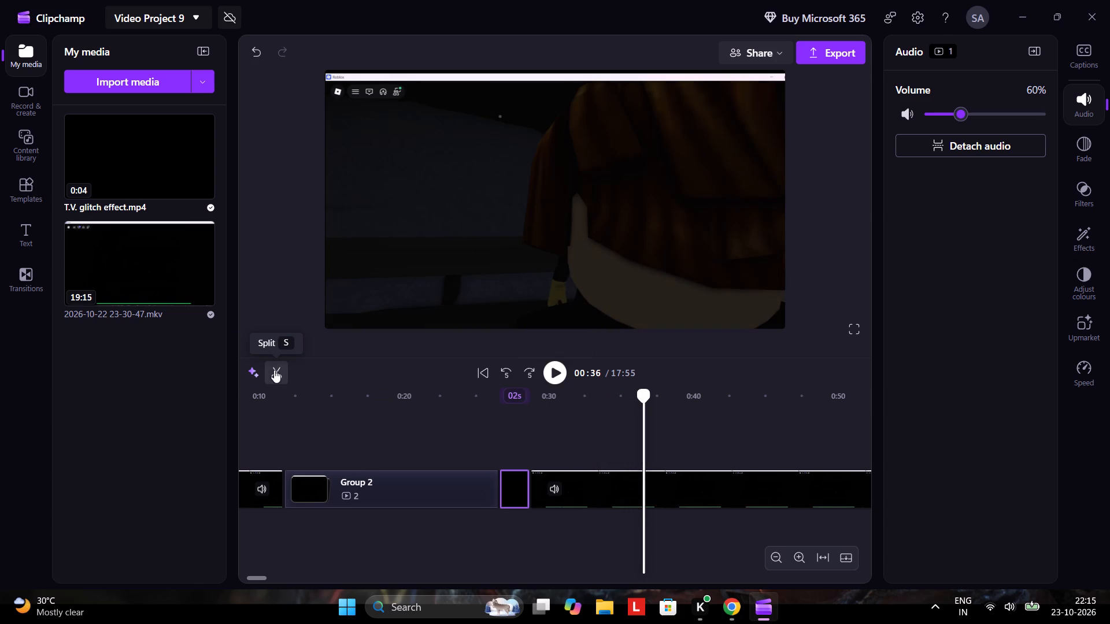
{"action": "left_click", "coordinate": [607, 497]}
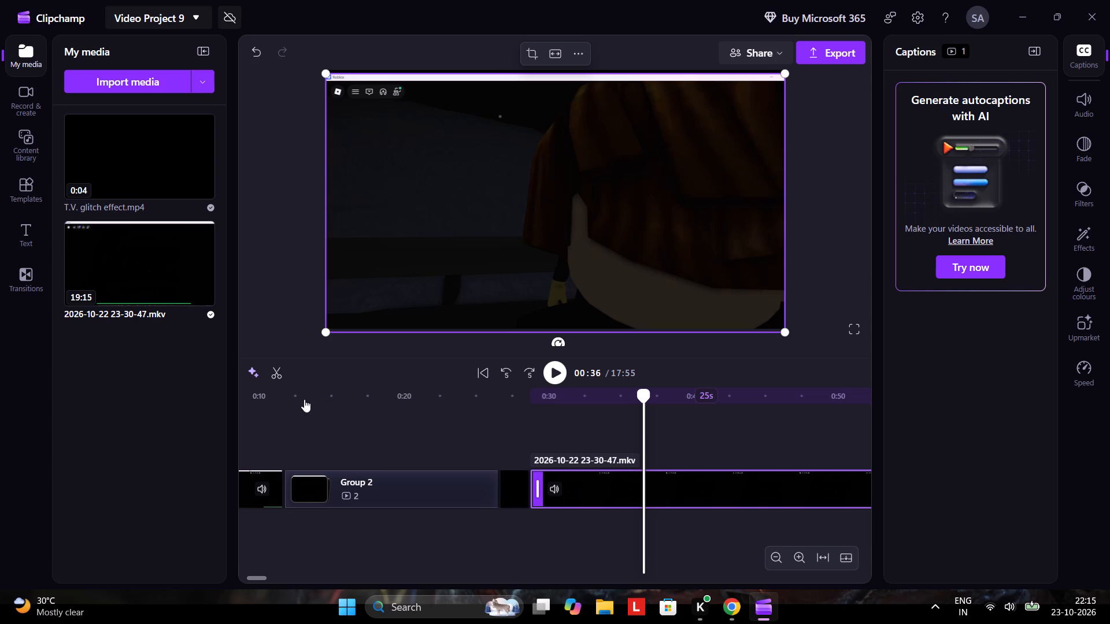
{"action": "double_click", "coordinate": [275, 374]}
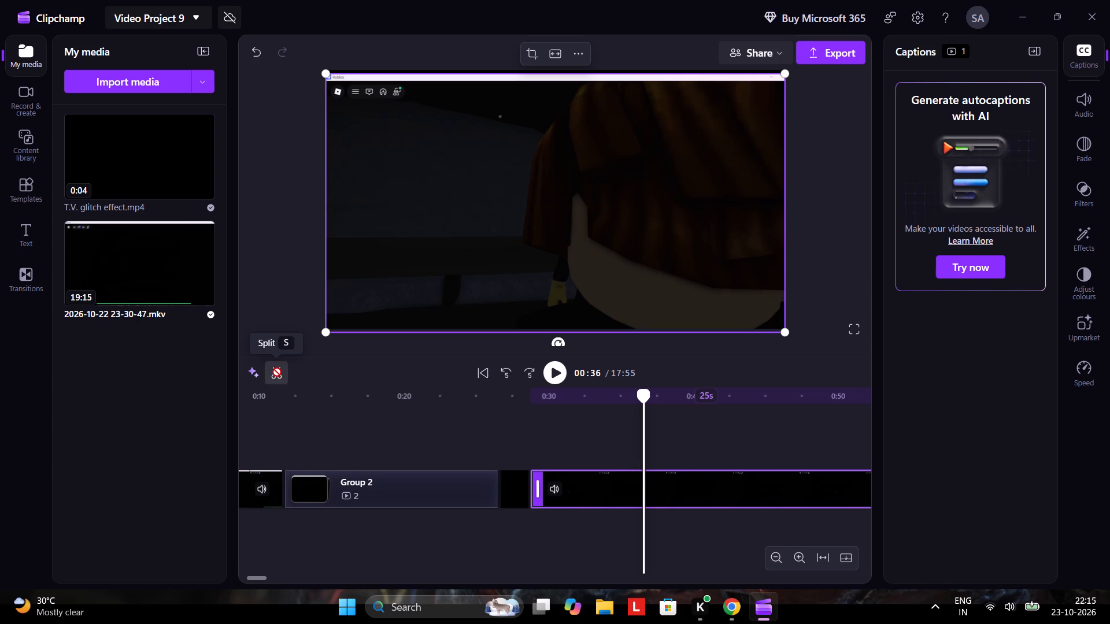
{"action": "left_click", "coordinate": [594, 489]}
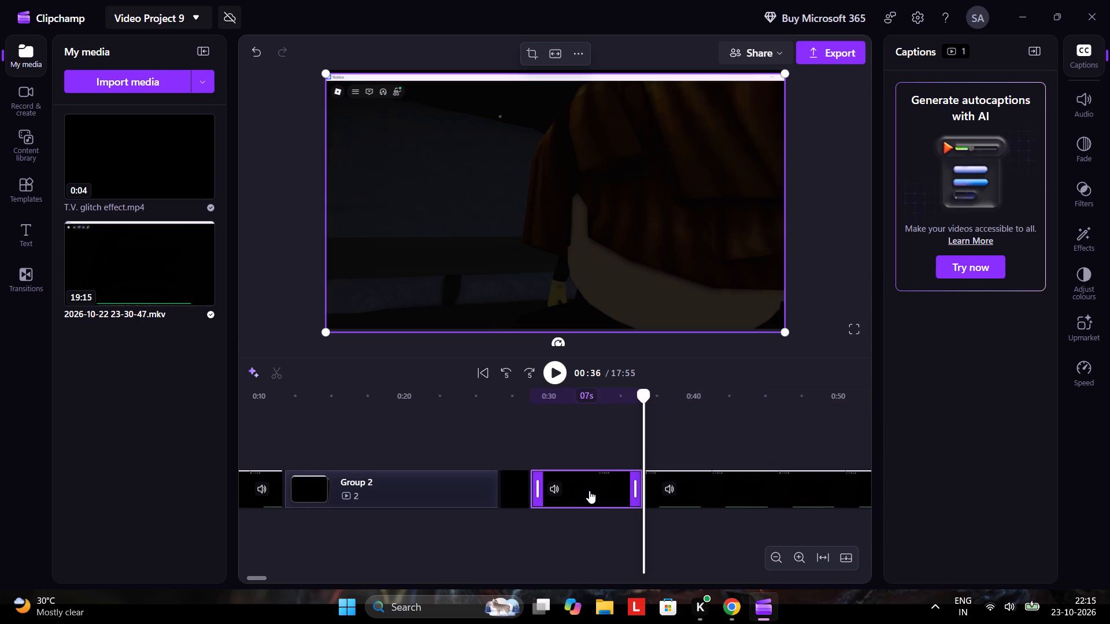
{"action": "key", "text": "Delete"}
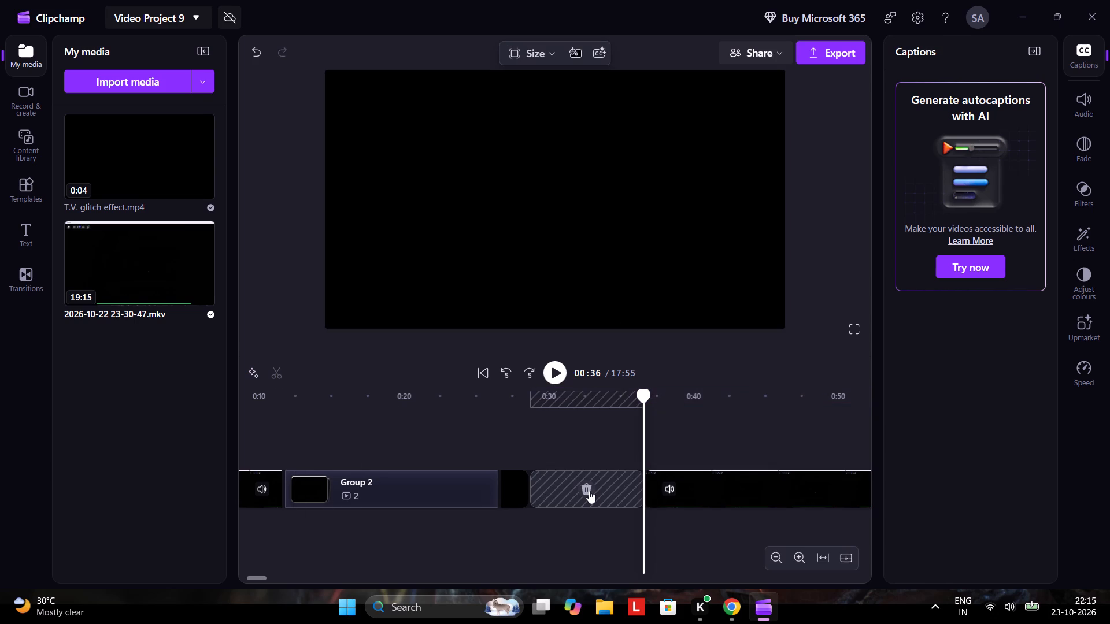
{"action": "left_click", "coordinate": [587, 493]}
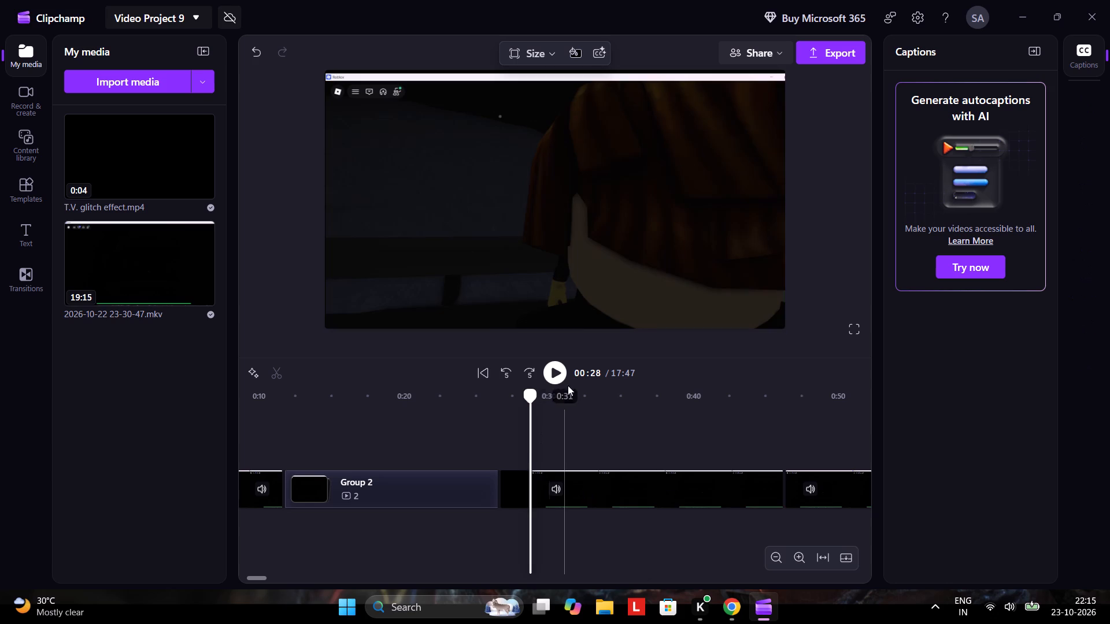
Play the edited timeline from 0:28 and skip ahead to about 1:45, within Group 1, to review the footage.
{"action": "left_click", "coordinate": [560, 380]}
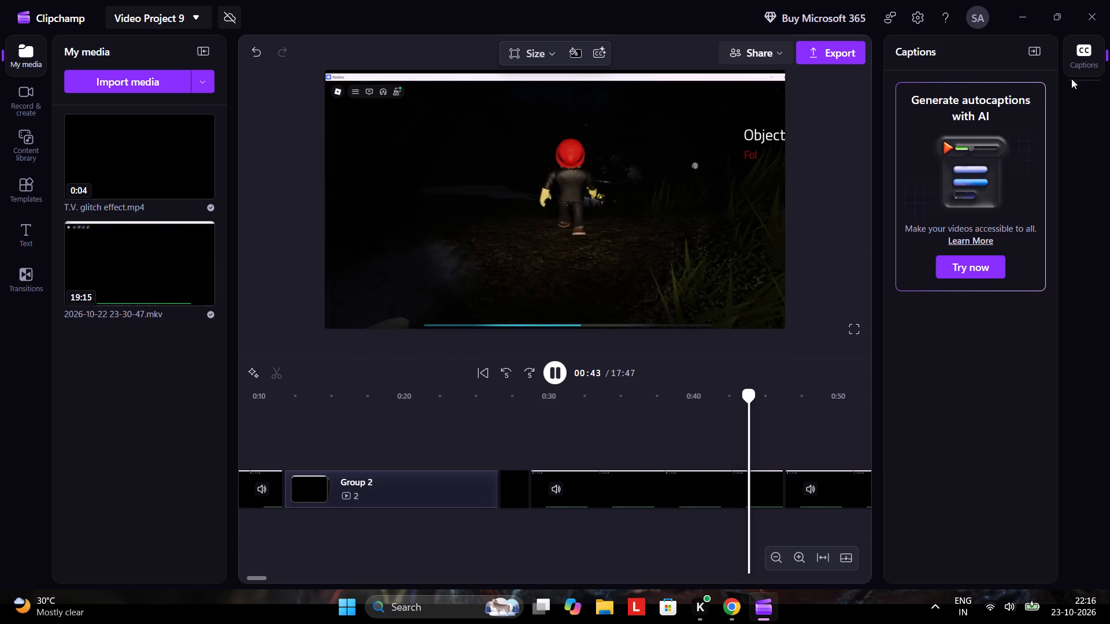
{"action": "double_click", "coordinate": [1089, 64]}
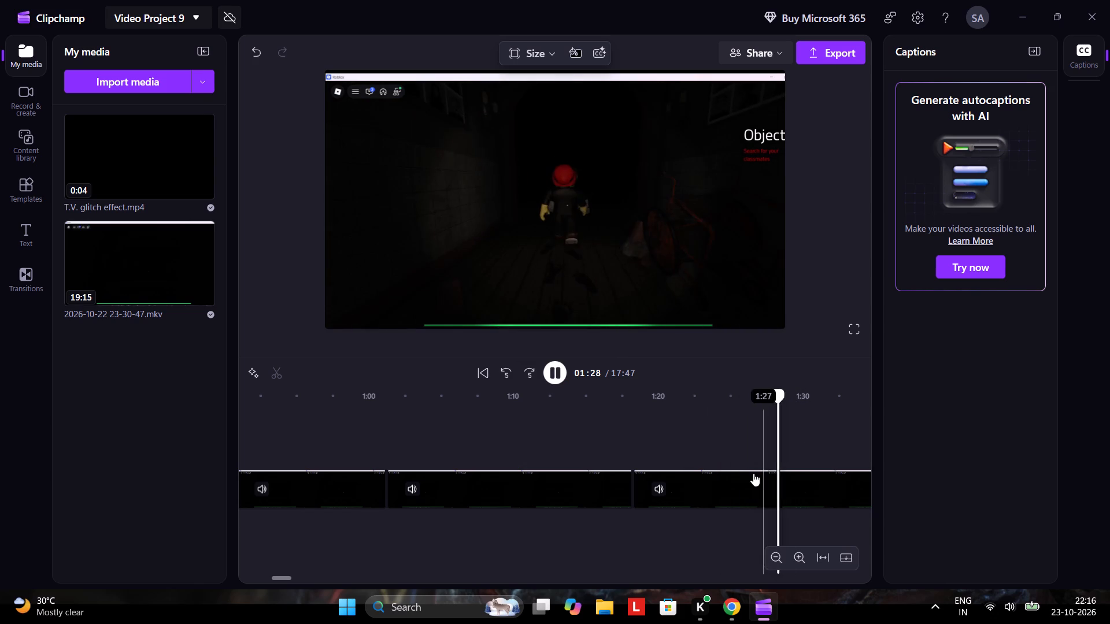
{"action": "left_click", "coordinate": [526, 371]}
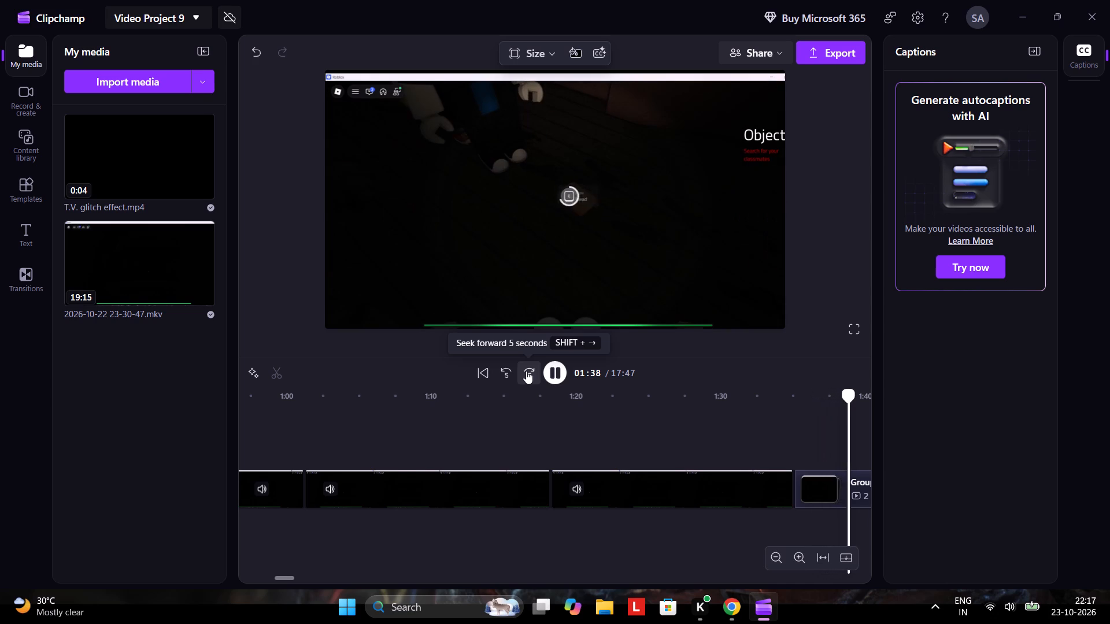
{"action": "left_click", "coordinate": [526, 371]}
{"action": "double_click", "coordinate": [526, 371]}
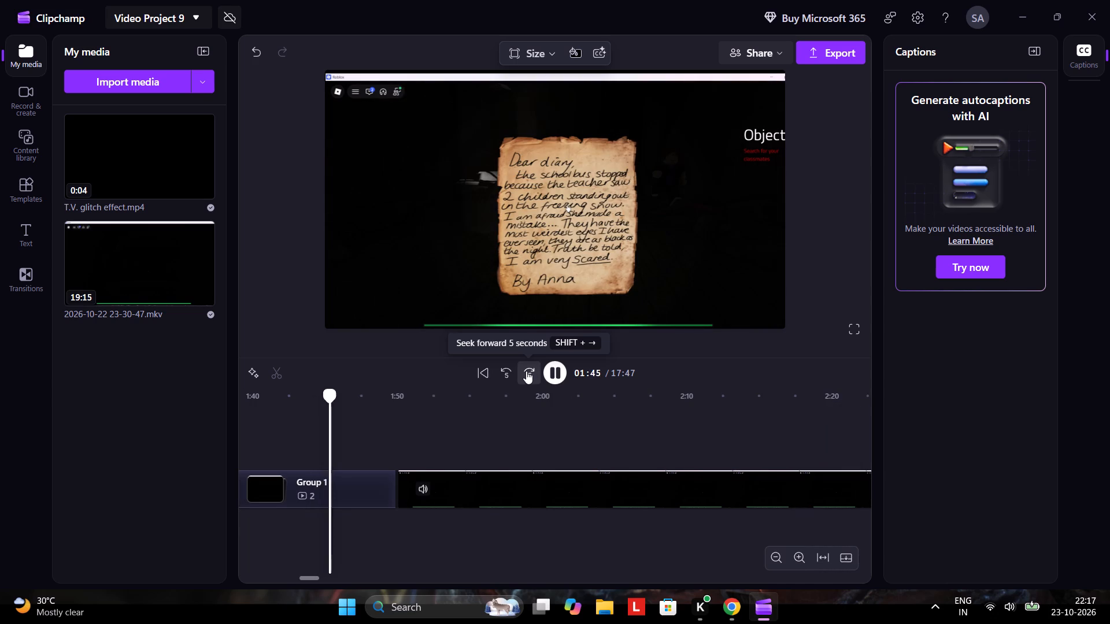
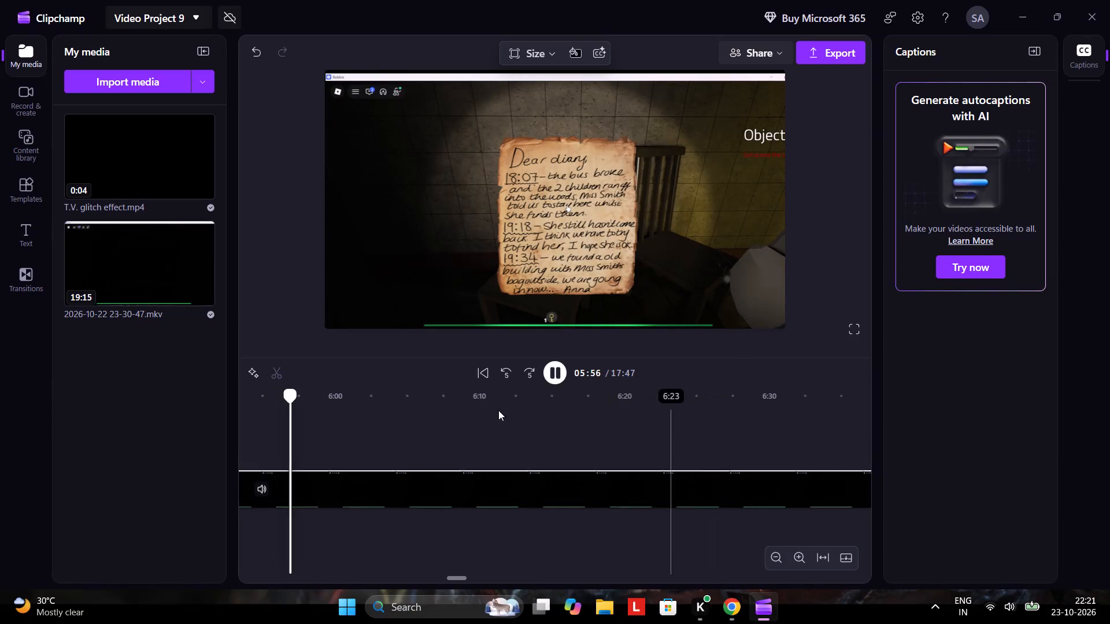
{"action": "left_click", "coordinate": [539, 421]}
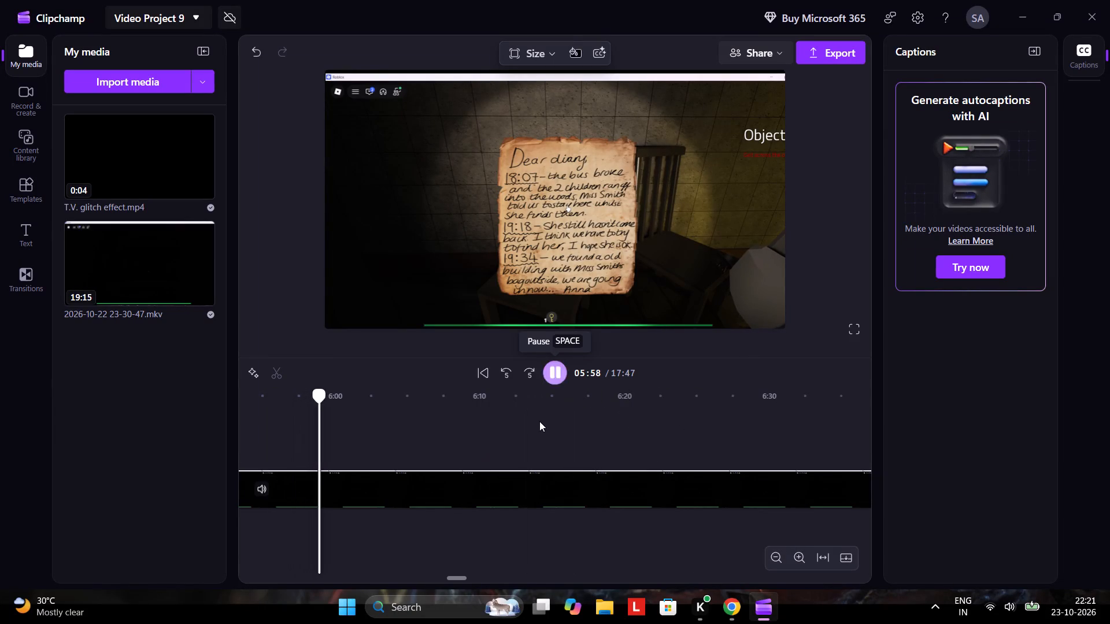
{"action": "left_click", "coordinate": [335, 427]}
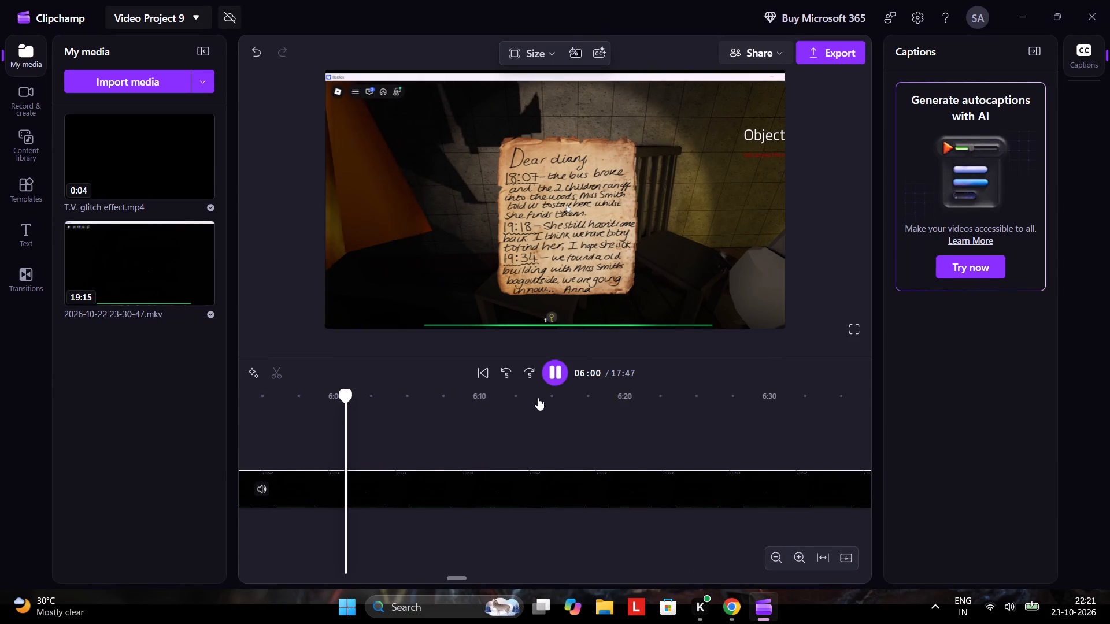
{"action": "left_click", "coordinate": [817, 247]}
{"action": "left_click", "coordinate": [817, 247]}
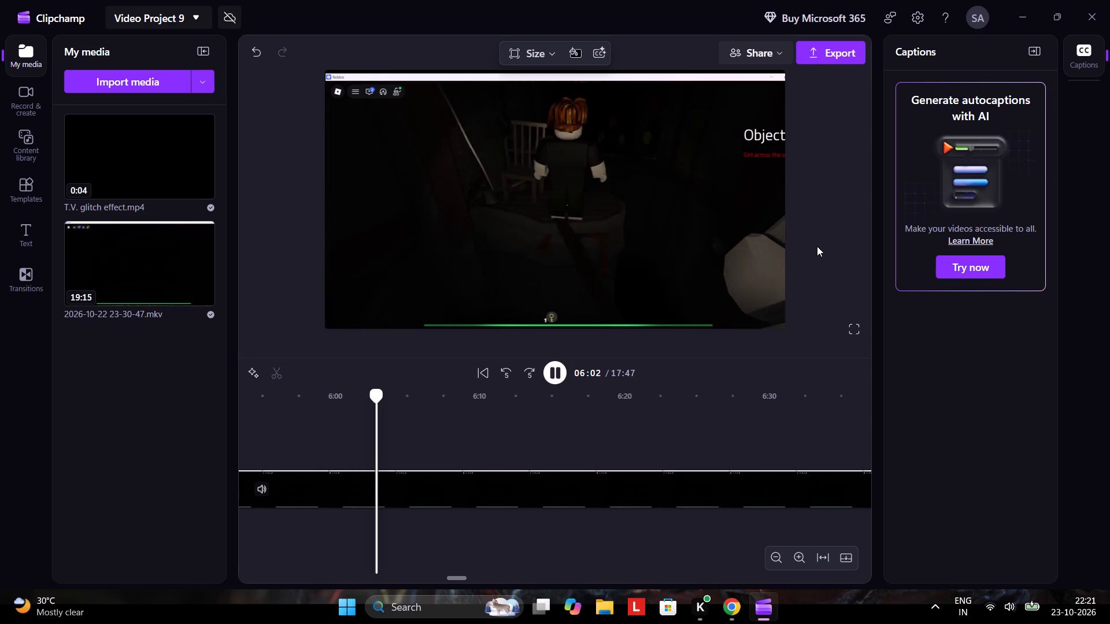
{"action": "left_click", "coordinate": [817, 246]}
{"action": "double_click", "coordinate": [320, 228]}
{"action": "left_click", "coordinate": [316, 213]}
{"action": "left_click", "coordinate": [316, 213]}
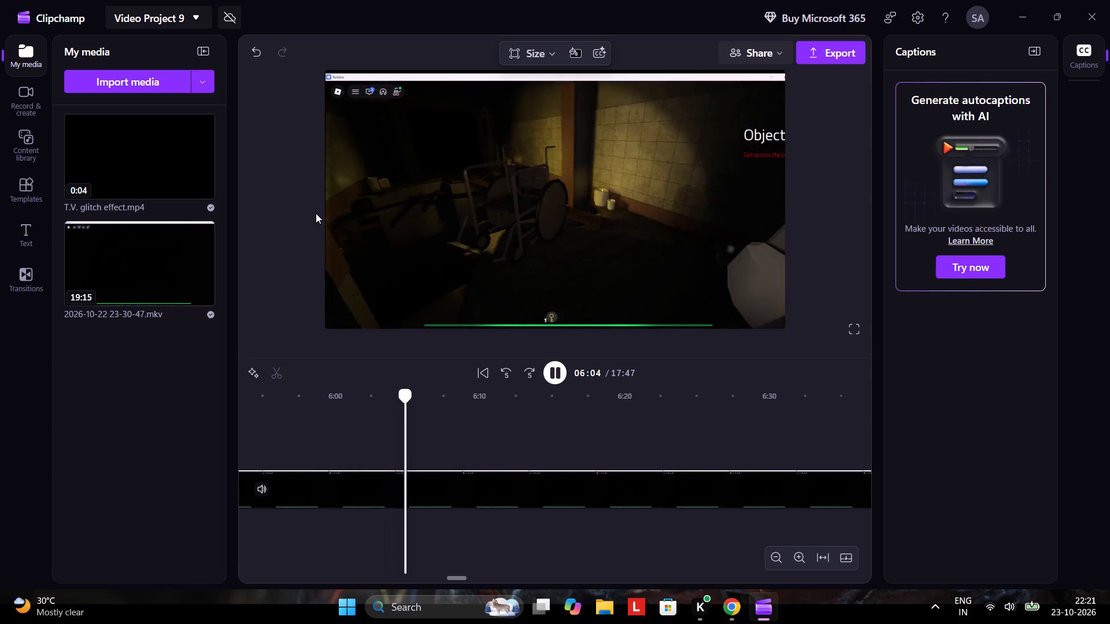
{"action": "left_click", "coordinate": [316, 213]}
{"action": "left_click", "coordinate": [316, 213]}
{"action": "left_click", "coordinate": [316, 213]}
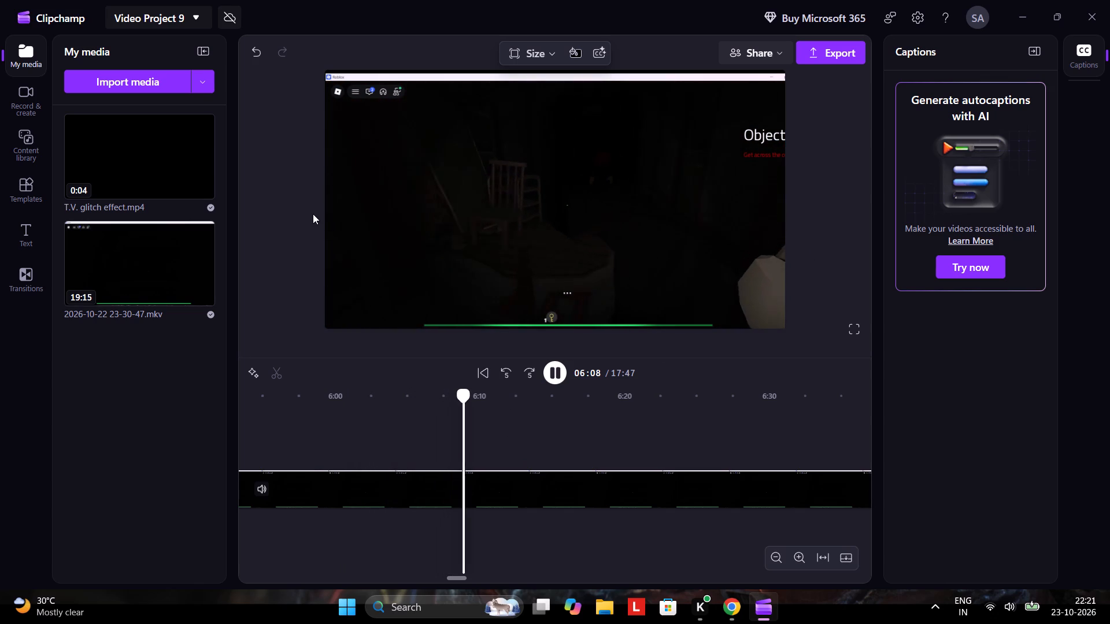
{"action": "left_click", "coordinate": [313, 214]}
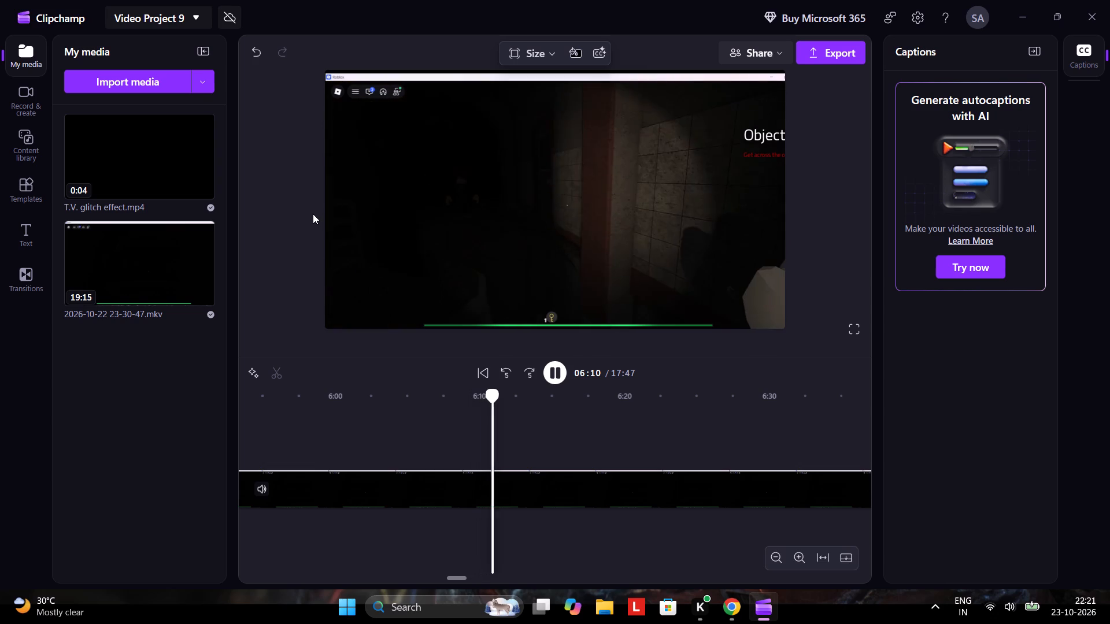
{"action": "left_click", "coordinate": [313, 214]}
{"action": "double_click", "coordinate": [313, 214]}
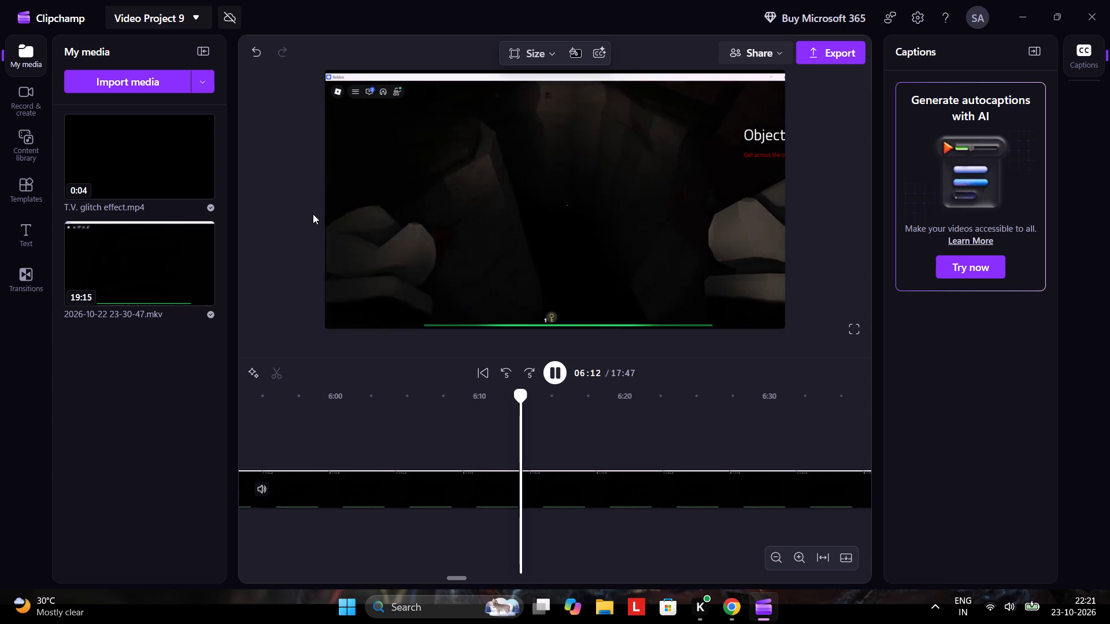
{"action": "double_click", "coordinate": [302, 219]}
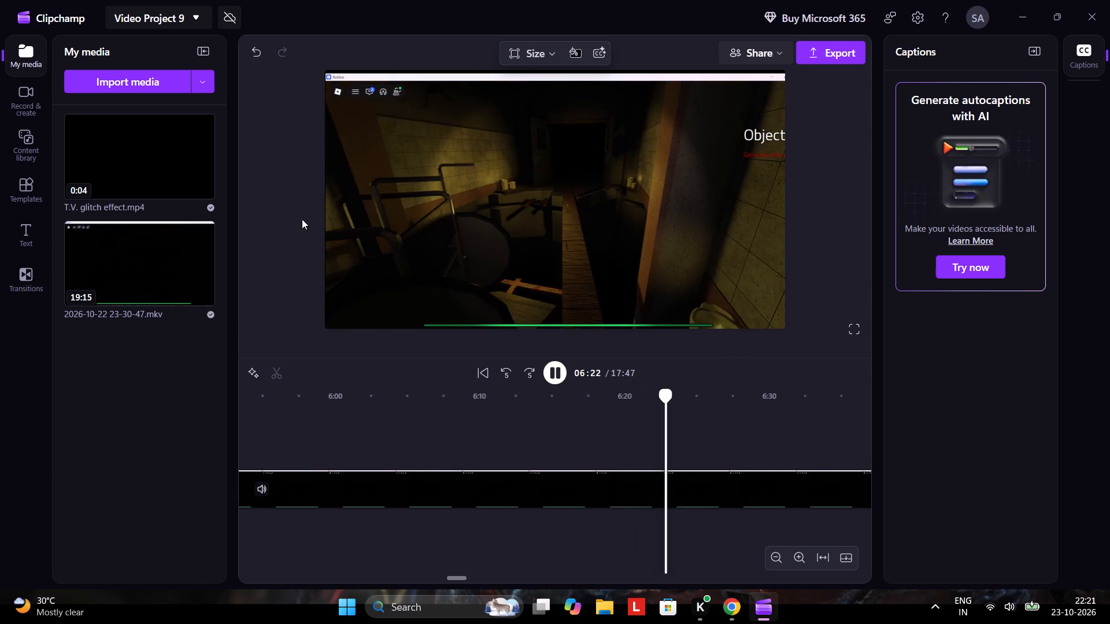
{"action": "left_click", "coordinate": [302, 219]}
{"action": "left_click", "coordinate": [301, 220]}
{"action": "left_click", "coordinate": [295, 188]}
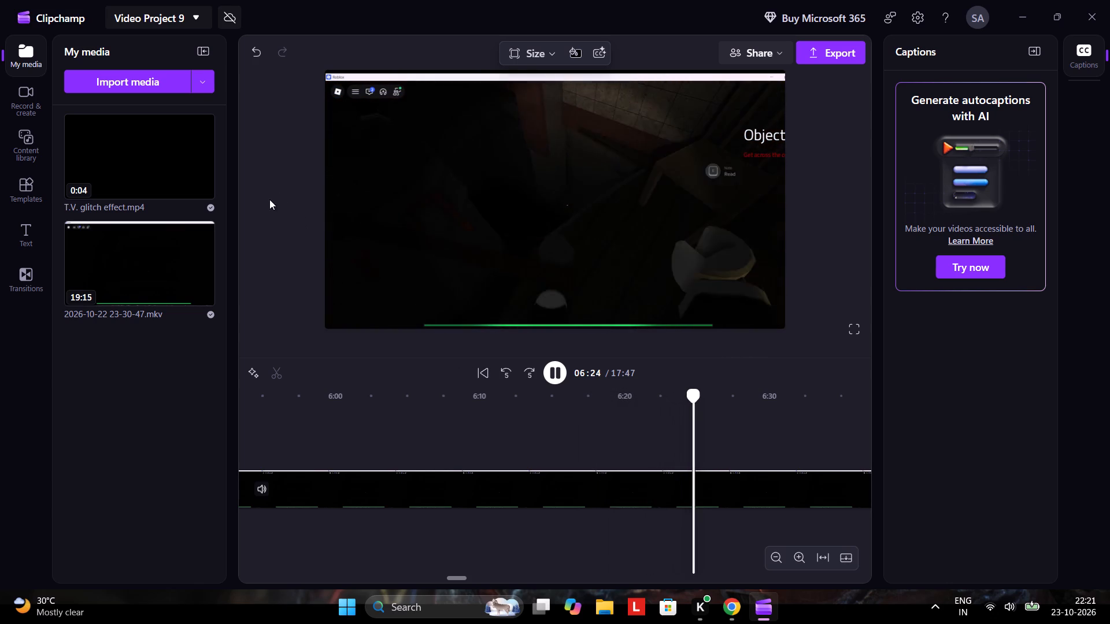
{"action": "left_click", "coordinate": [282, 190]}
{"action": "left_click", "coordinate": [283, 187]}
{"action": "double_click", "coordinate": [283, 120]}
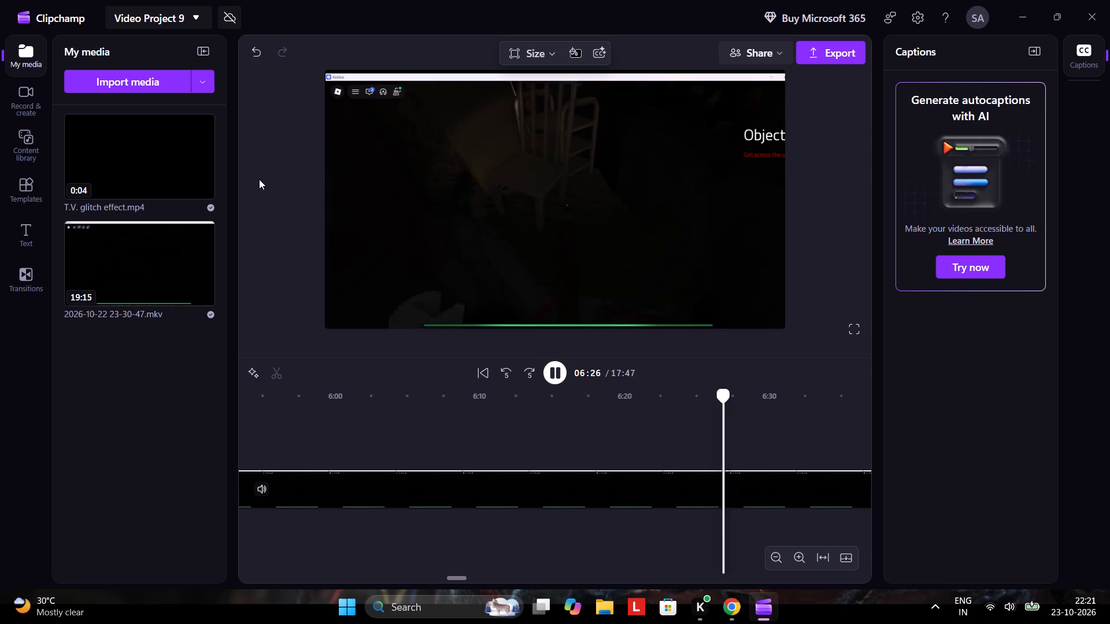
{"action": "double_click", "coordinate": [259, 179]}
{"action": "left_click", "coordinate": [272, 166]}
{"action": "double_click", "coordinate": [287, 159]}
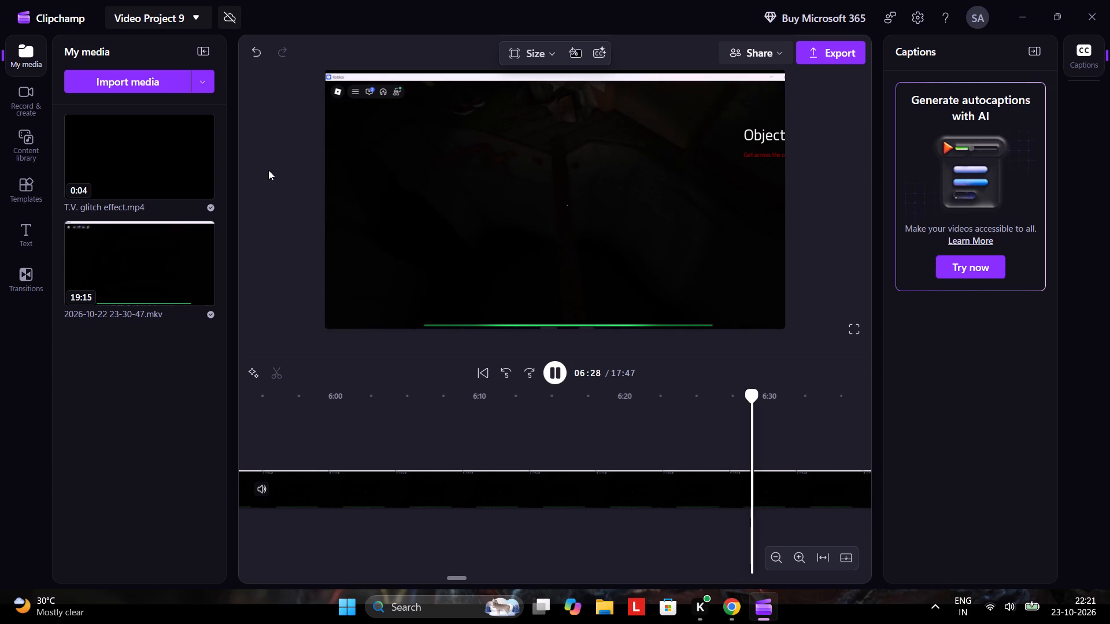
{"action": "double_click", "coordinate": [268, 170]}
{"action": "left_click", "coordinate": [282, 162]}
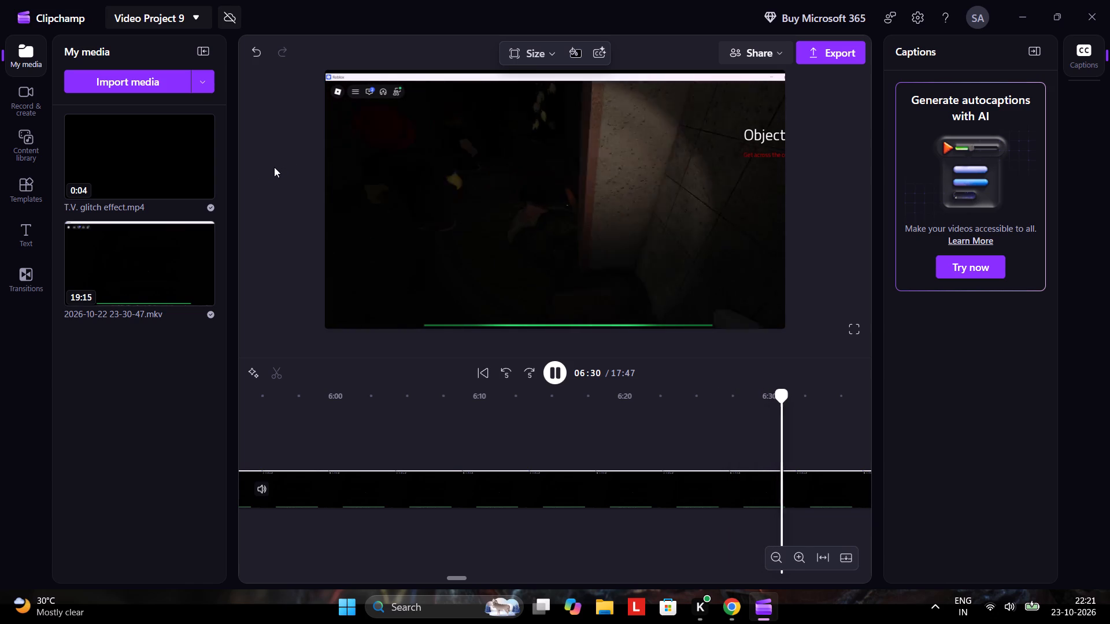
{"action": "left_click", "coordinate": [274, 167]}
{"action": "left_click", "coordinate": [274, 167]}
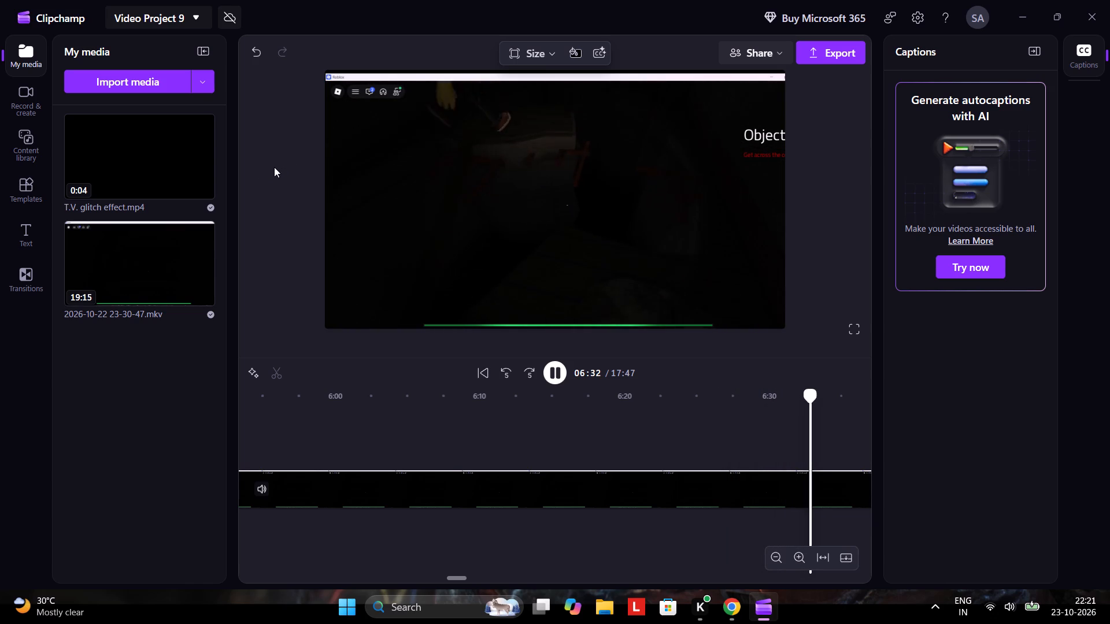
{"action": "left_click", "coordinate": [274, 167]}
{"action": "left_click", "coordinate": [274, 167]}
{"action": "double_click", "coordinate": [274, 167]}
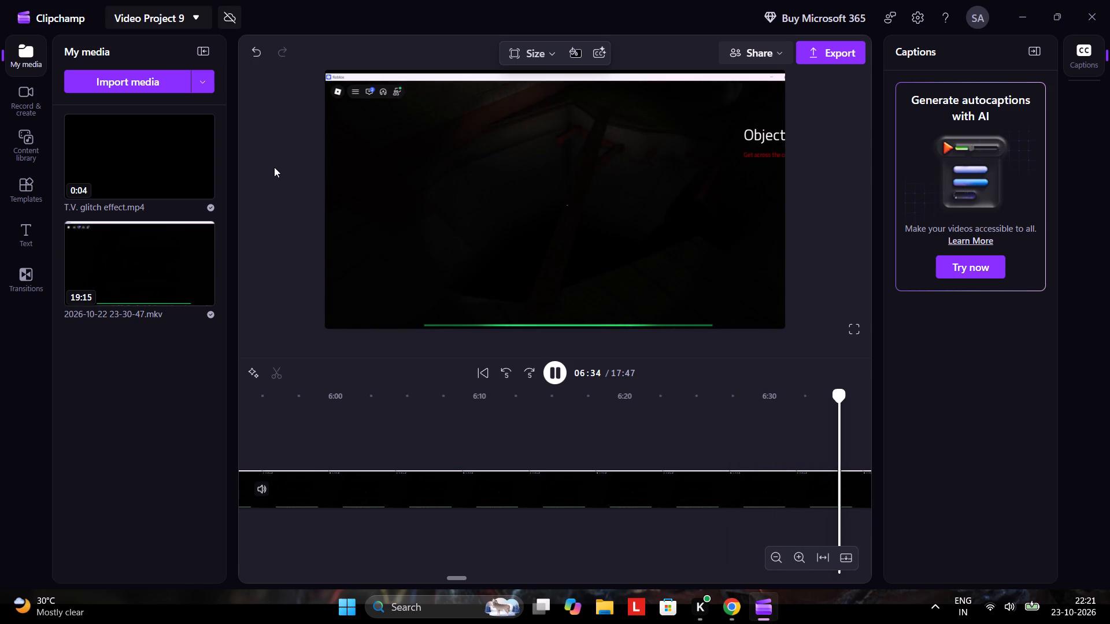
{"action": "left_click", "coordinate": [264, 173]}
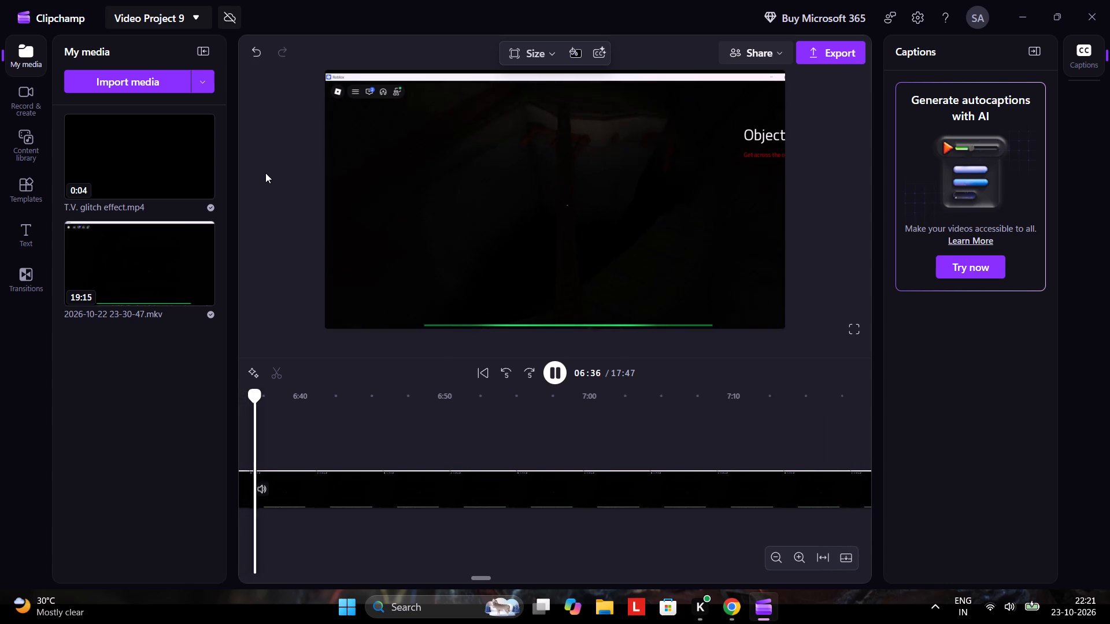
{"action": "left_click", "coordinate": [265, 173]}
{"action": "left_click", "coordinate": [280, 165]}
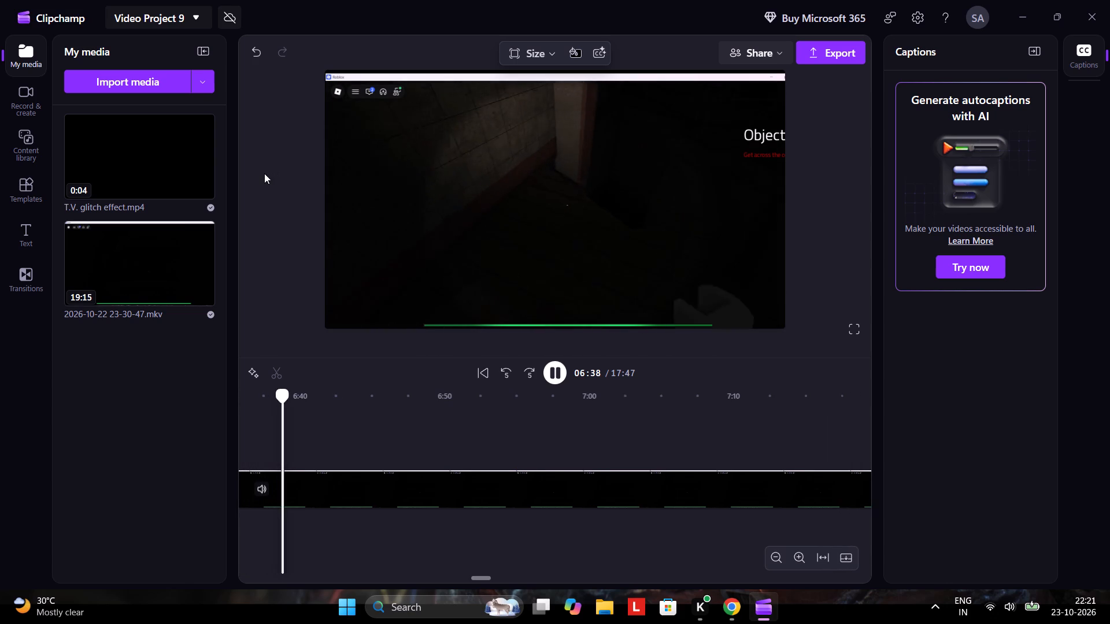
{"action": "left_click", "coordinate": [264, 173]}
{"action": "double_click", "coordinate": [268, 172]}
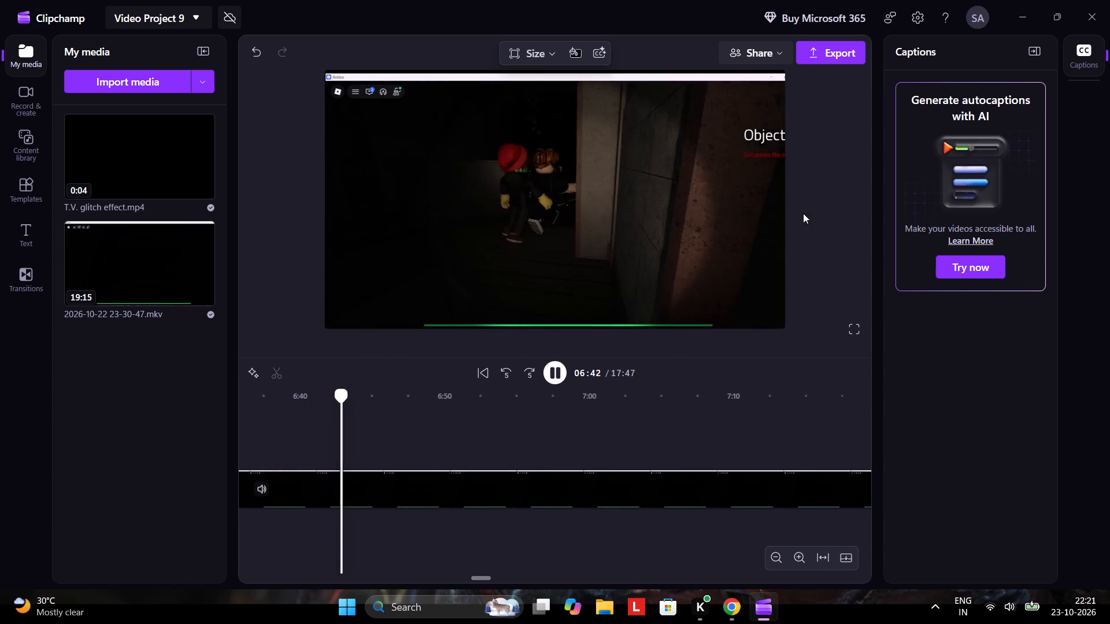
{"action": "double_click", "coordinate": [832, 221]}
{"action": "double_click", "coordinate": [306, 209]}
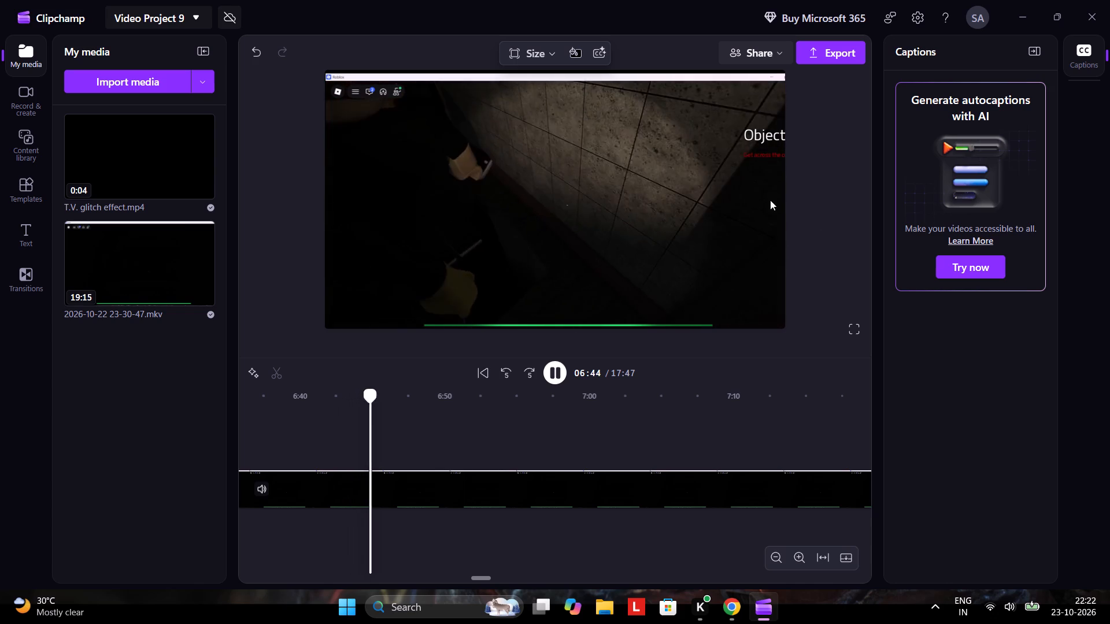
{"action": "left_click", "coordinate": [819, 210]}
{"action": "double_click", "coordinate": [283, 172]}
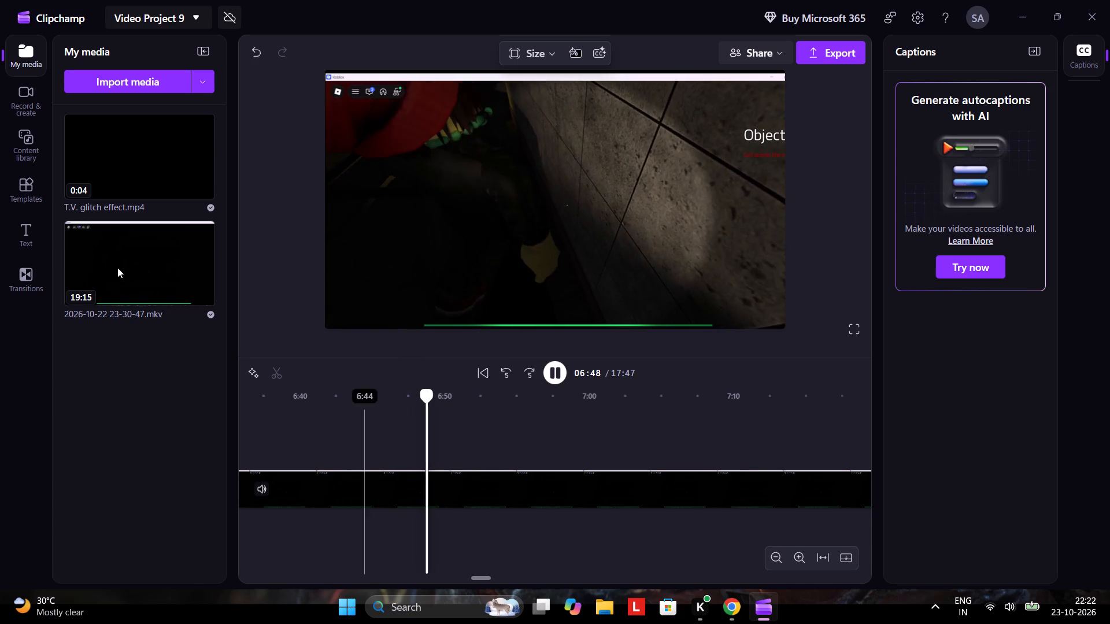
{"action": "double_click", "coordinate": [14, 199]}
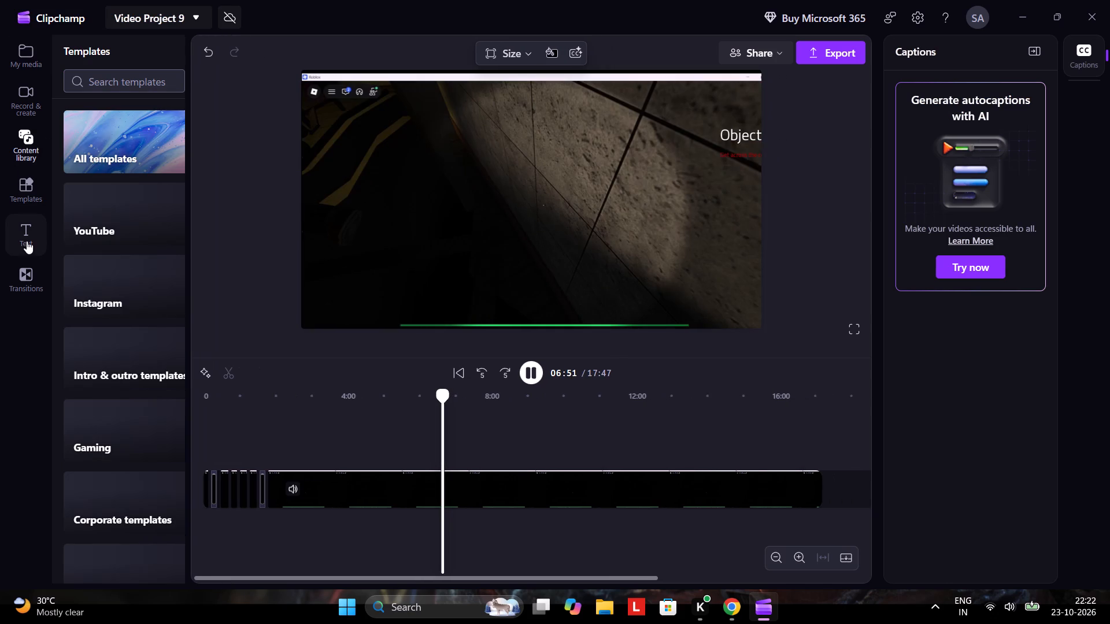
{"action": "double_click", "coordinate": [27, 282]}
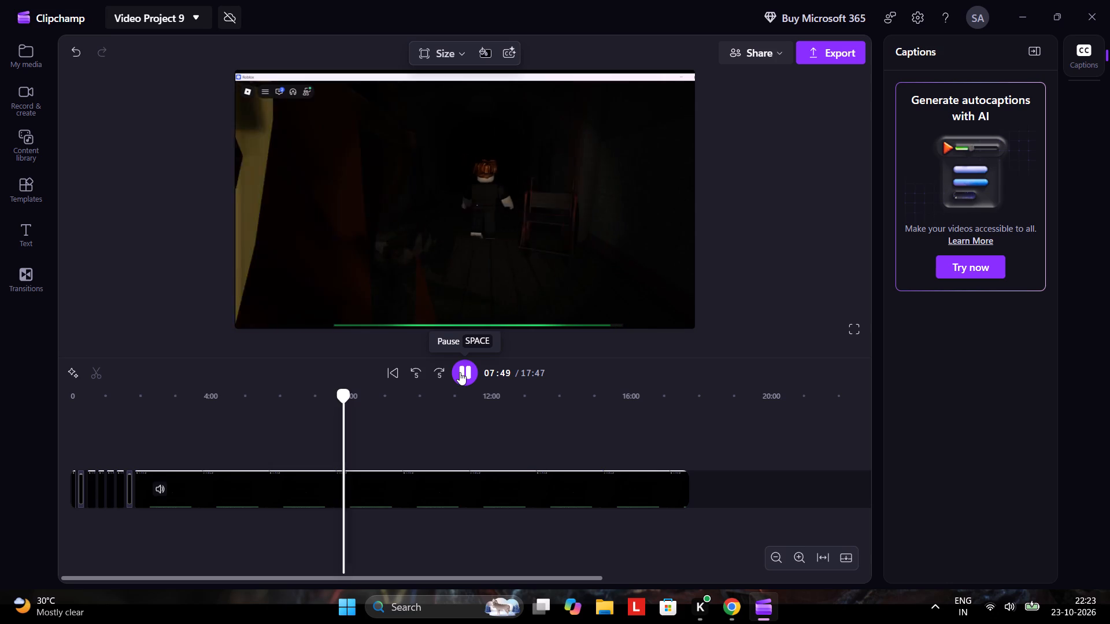
Skip ahead in the main gameplay clip to about 10:20 to review the footage, and pause playback.
{"action": "scroll", "coordinate": [324, 407], "scroll_direction": "up", "scroll_amount": 3, "text": "ctrl"}
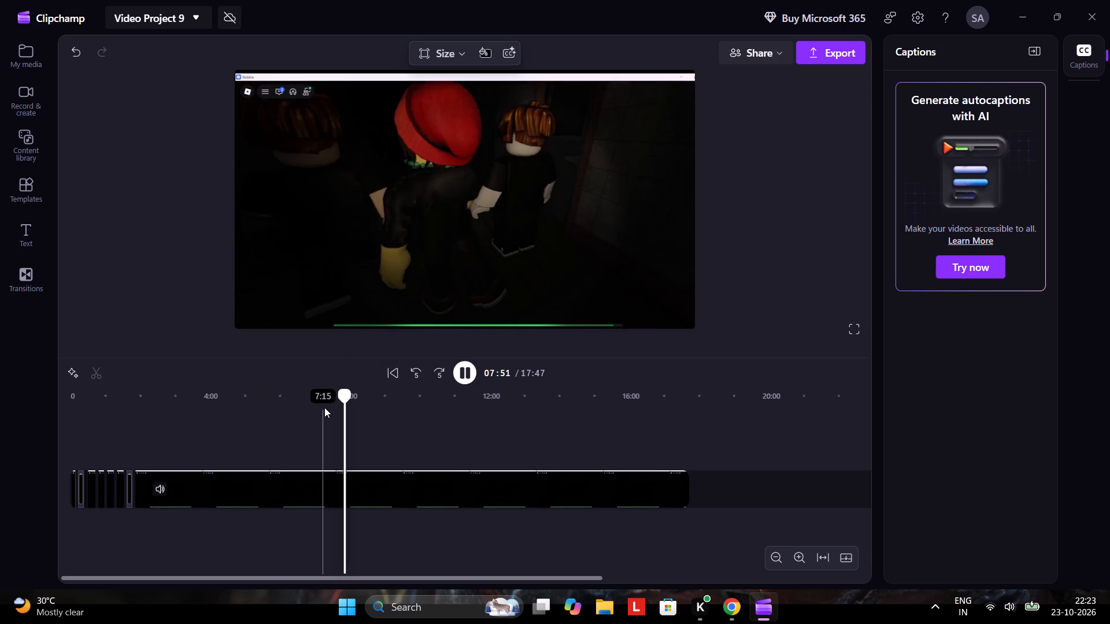
{"action": "scroll", "coordinate": [324, 407], "scroll_direction": "up", "scroll_amount": 5, "text": "ctrl"}
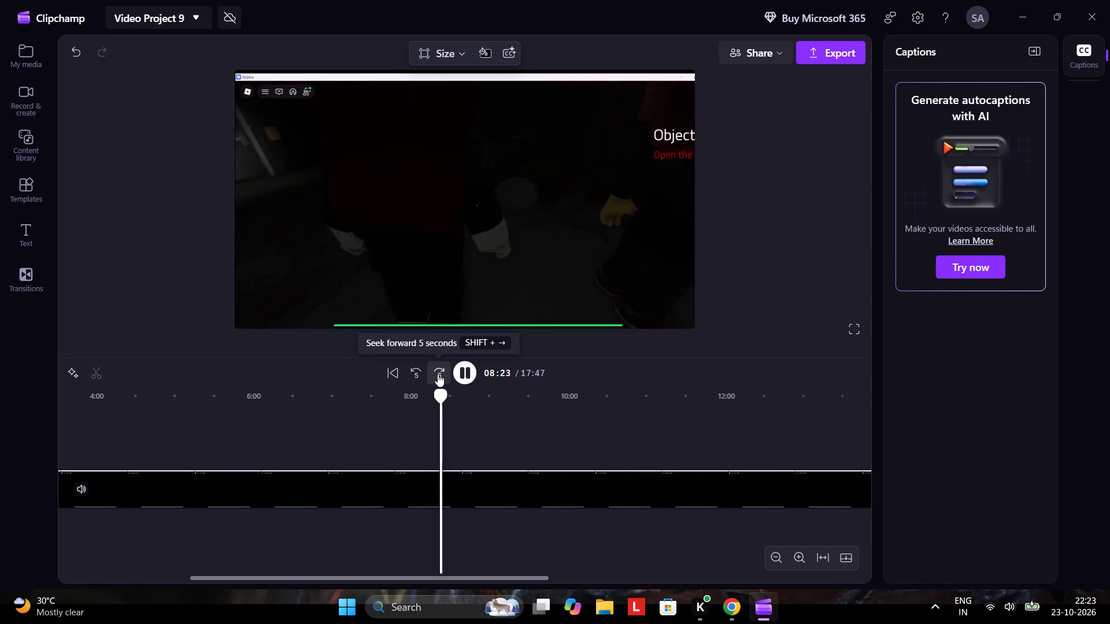
{"action": "left_click", "coordinate": [594, 431]}
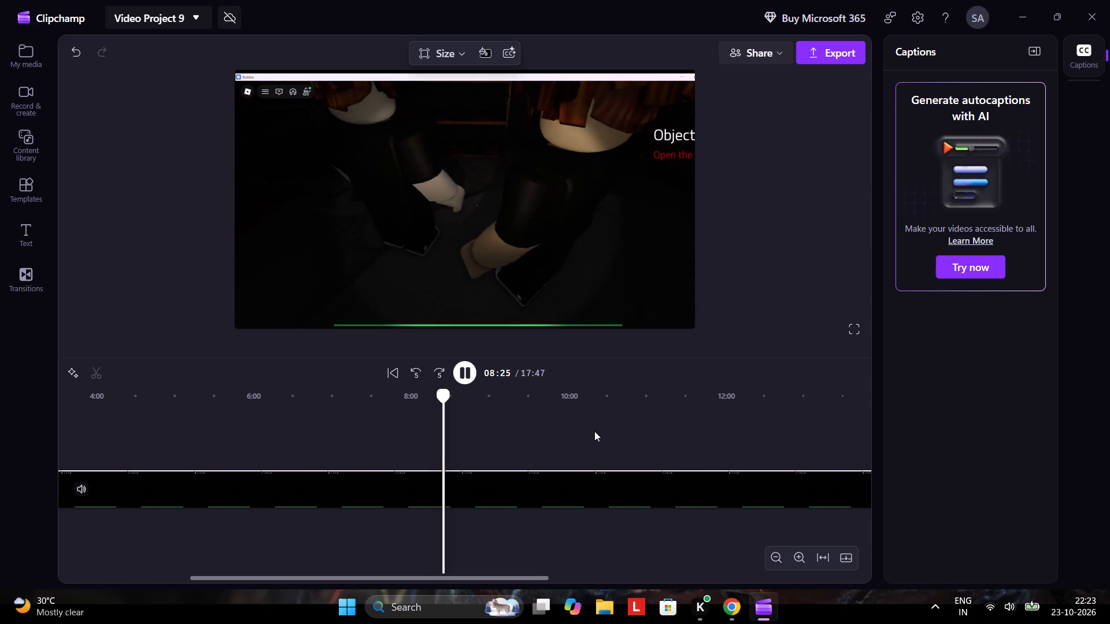
{"action": "left_click", "coordinate": [460, 375]}
Switch to Chrome and open the Gaming Channel Ideas conversation in ChatGPT.
{"action": "left_click", "coordinate": [730, 603]}
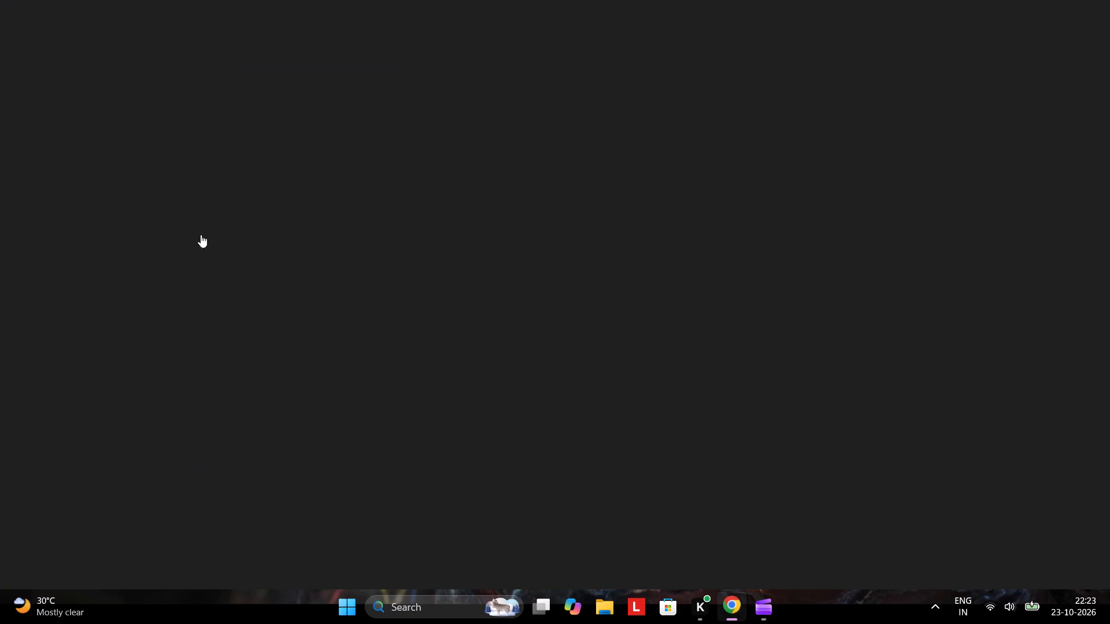
{"action": "left_click", "coordinate": [268, 25]}
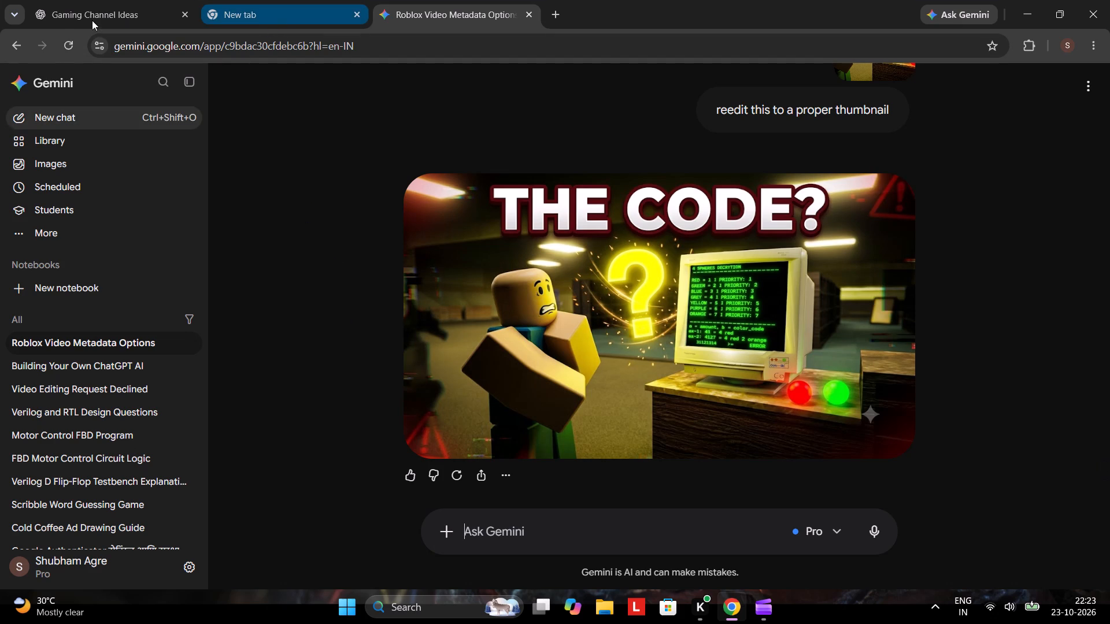
{"action": "left_click", "coordinate": [110, 14]}
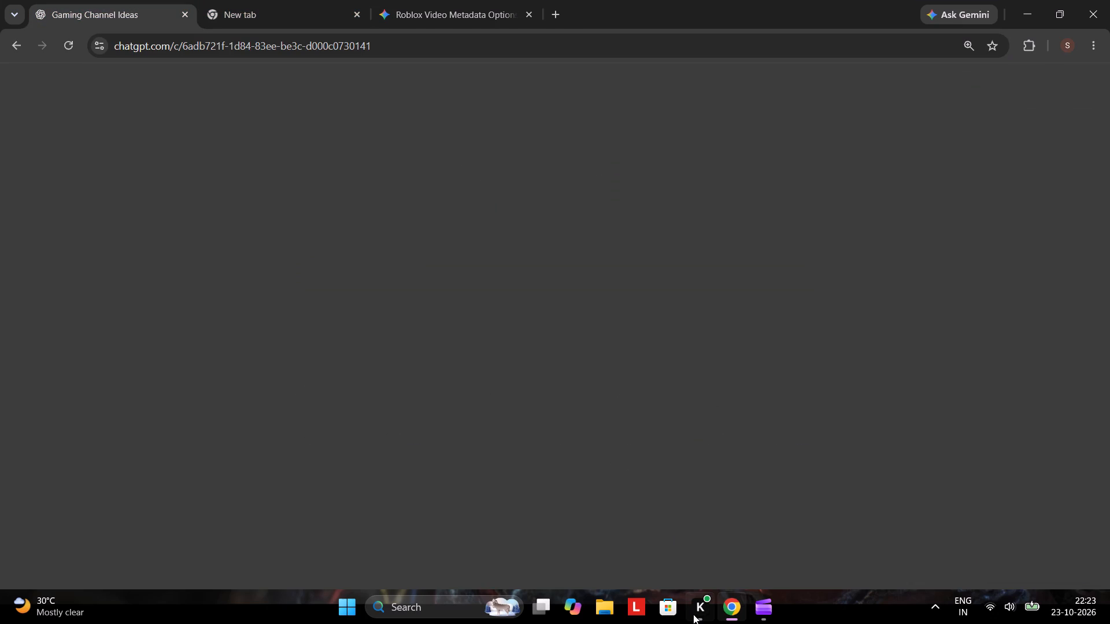
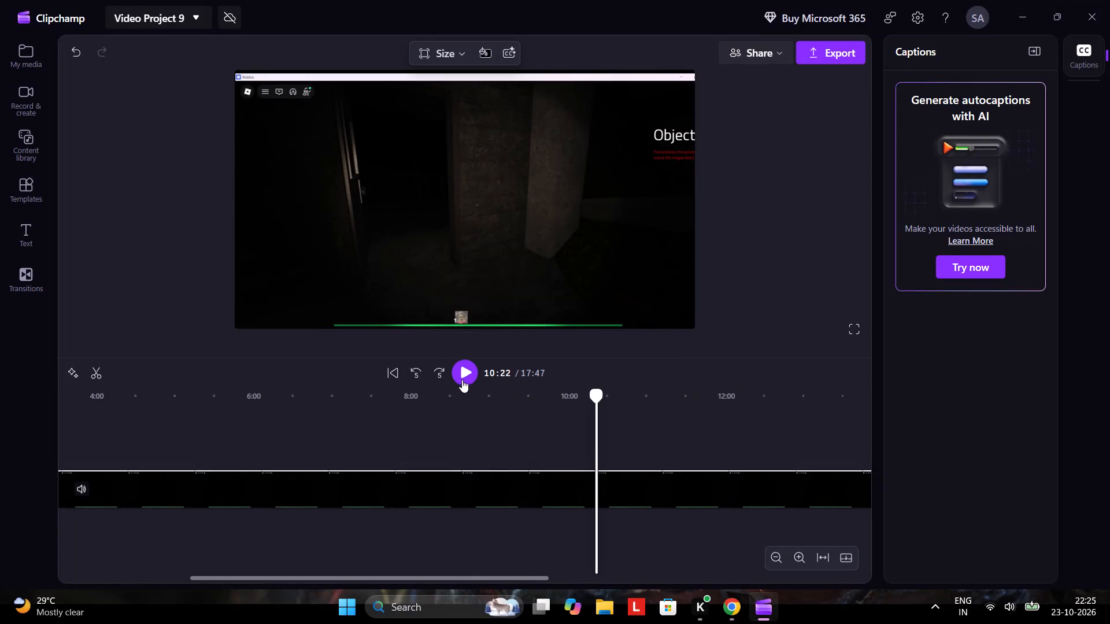
Resume playing the gameplay footage from about 10:22.
{"action": "double_click", "coordinate": [462, 380]}
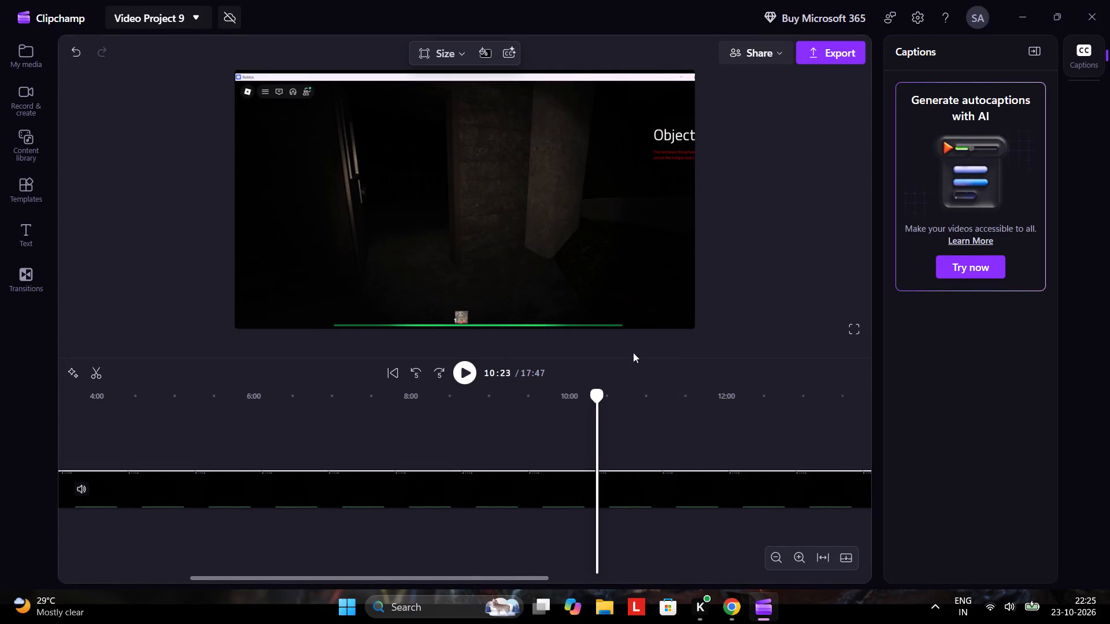
{"action": "key", "text": "space"}
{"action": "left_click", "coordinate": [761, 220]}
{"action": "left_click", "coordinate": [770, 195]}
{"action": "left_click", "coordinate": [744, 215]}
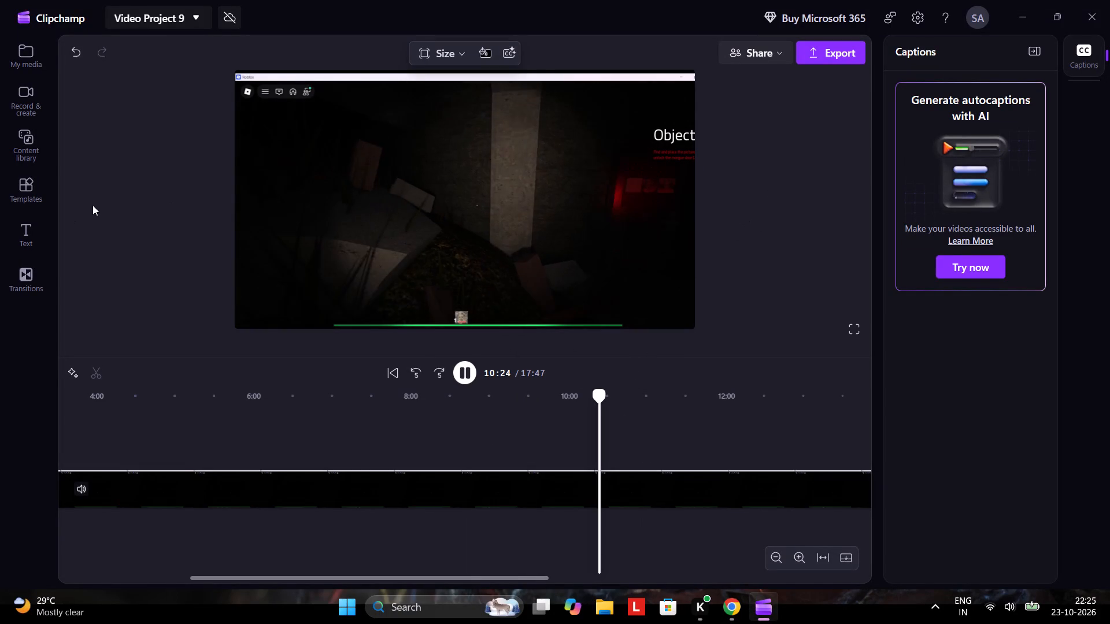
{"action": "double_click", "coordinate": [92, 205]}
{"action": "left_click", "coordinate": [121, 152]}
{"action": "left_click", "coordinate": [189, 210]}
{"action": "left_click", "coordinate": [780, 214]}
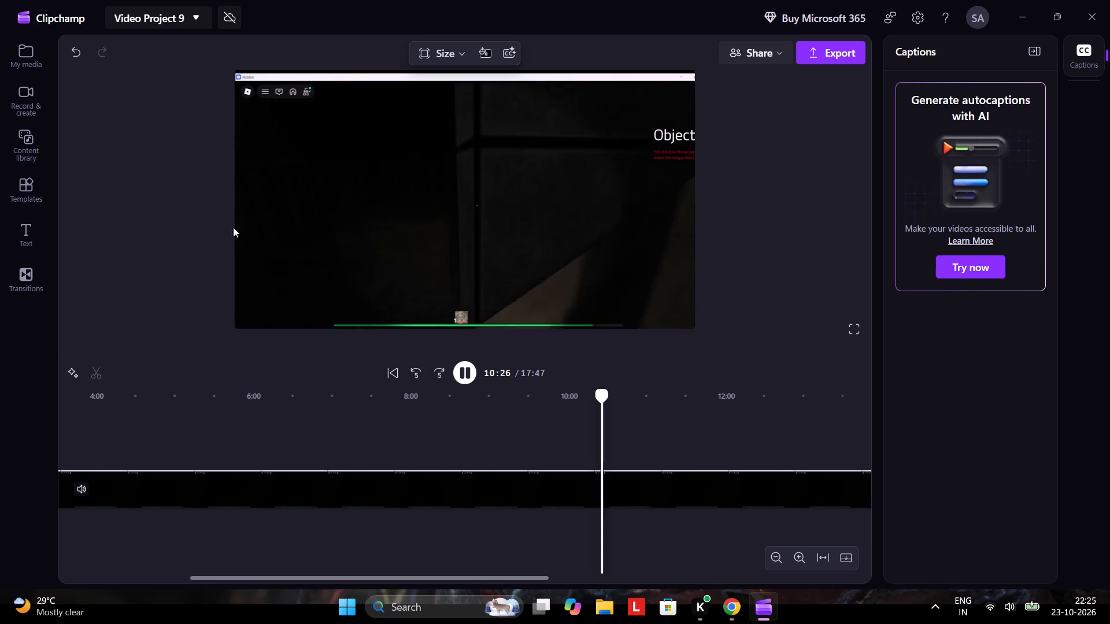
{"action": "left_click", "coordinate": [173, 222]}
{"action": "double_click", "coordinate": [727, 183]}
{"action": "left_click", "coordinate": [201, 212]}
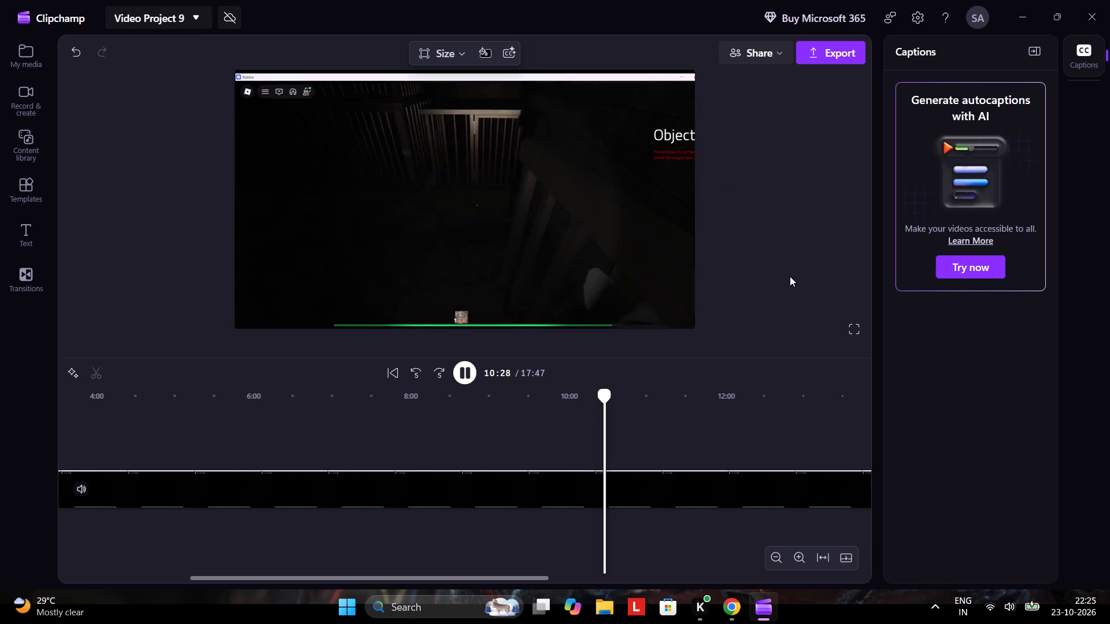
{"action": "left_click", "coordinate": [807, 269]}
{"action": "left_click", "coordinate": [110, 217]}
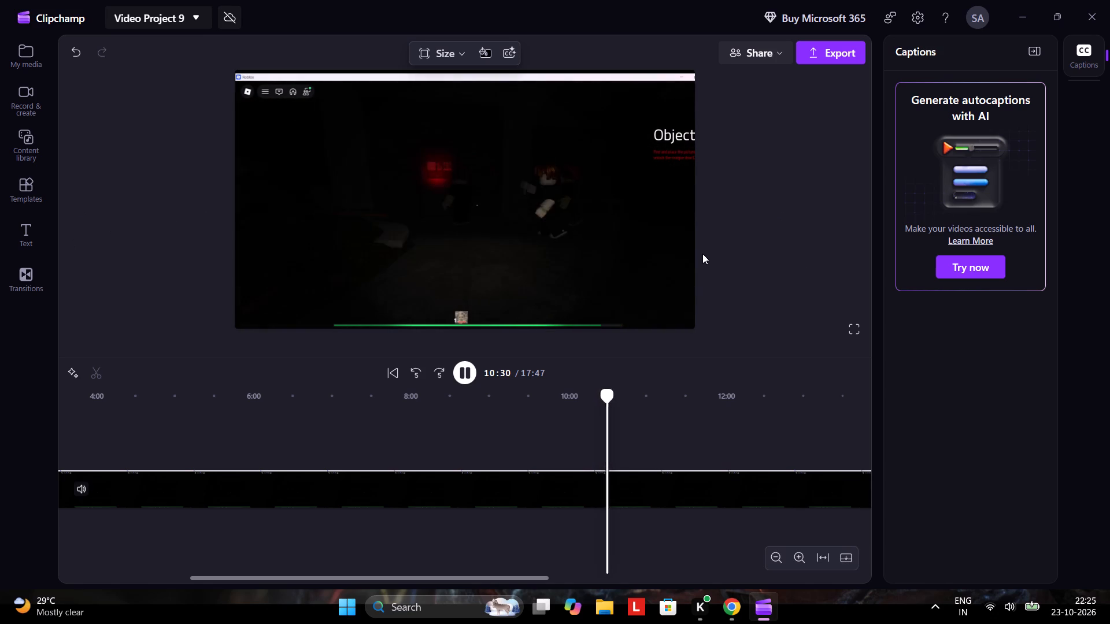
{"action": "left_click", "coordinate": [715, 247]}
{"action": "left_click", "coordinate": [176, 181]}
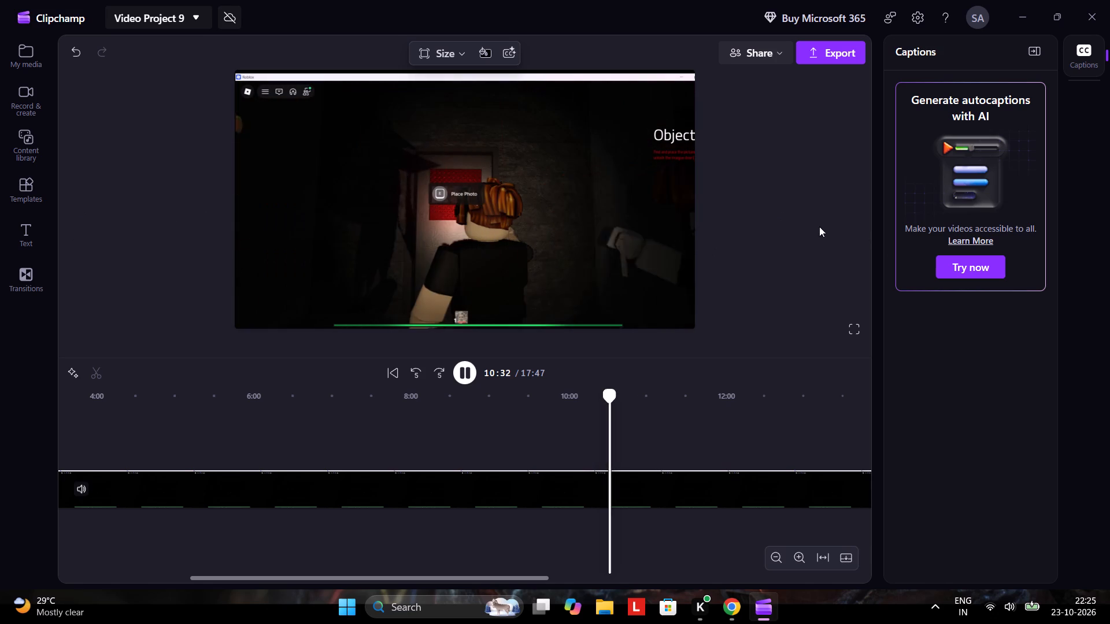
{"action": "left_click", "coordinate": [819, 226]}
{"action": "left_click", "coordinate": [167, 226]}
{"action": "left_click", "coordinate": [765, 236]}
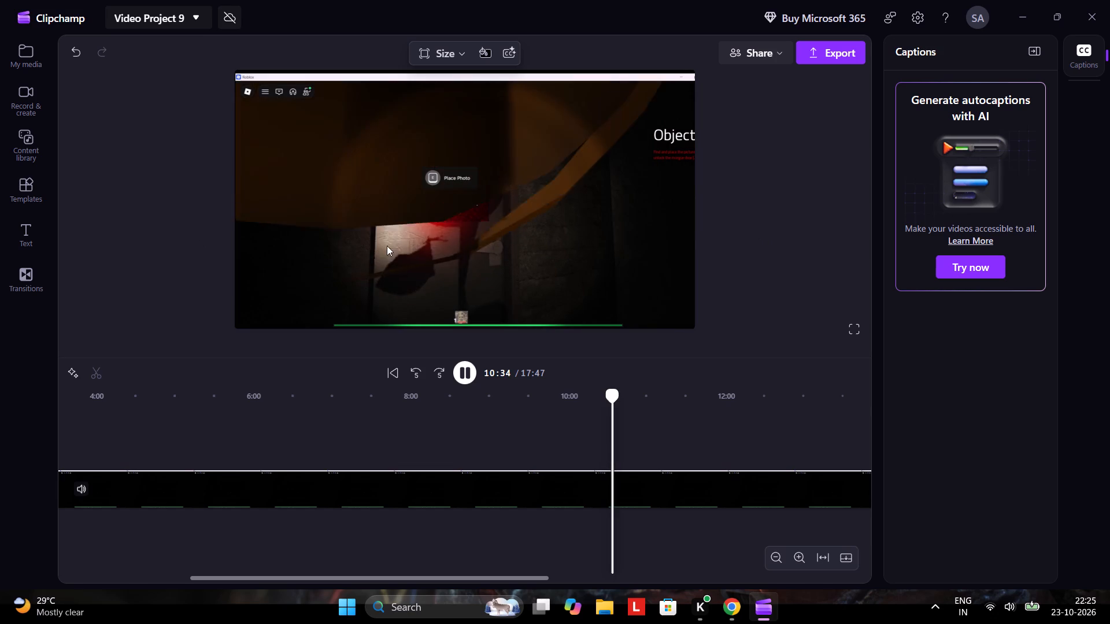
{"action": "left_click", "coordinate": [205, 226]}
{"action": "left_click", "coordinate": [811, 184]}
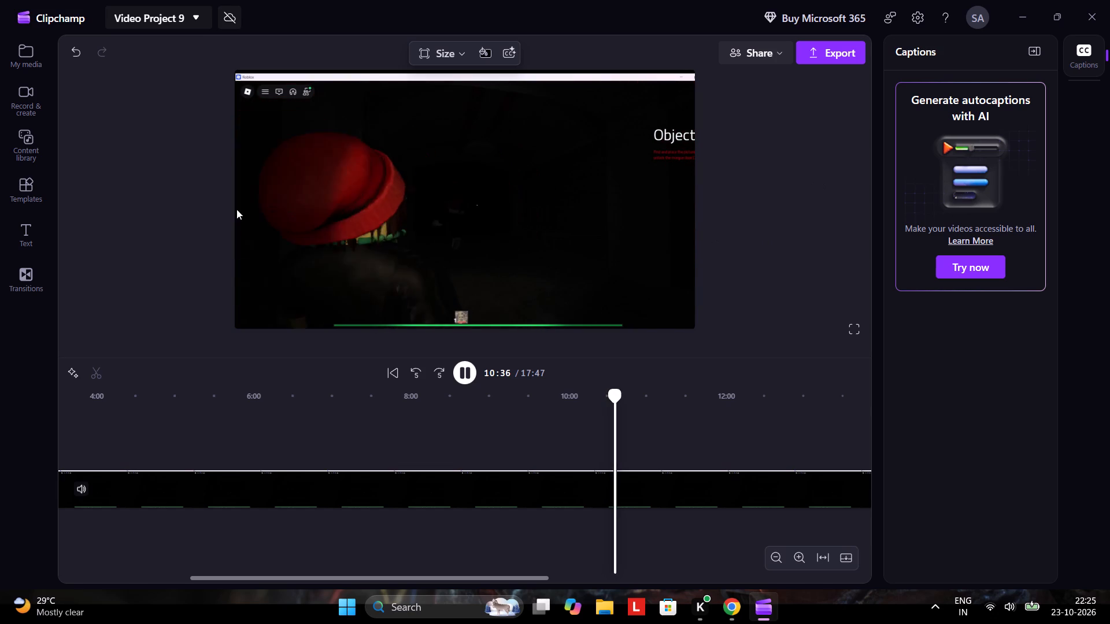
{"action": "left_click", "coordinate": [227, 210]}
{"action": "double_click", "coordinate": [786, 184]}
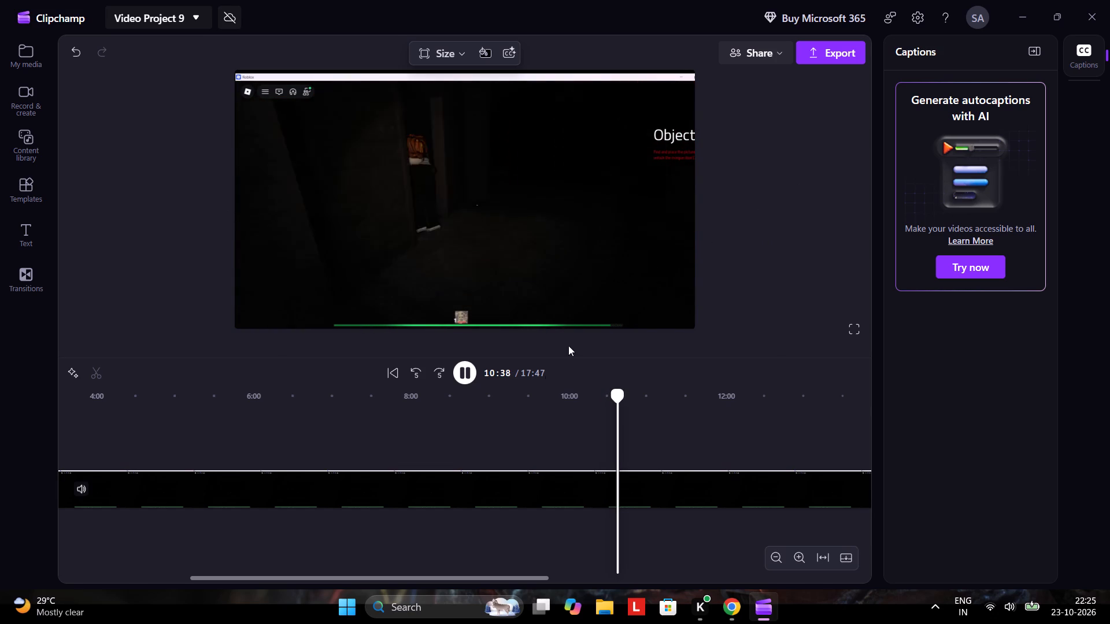
Skim the gameplay footage from about 10:38 to 12:53 in five-second jumps during playback.
{"action": "left_click", "coordinate": [434, 375]}
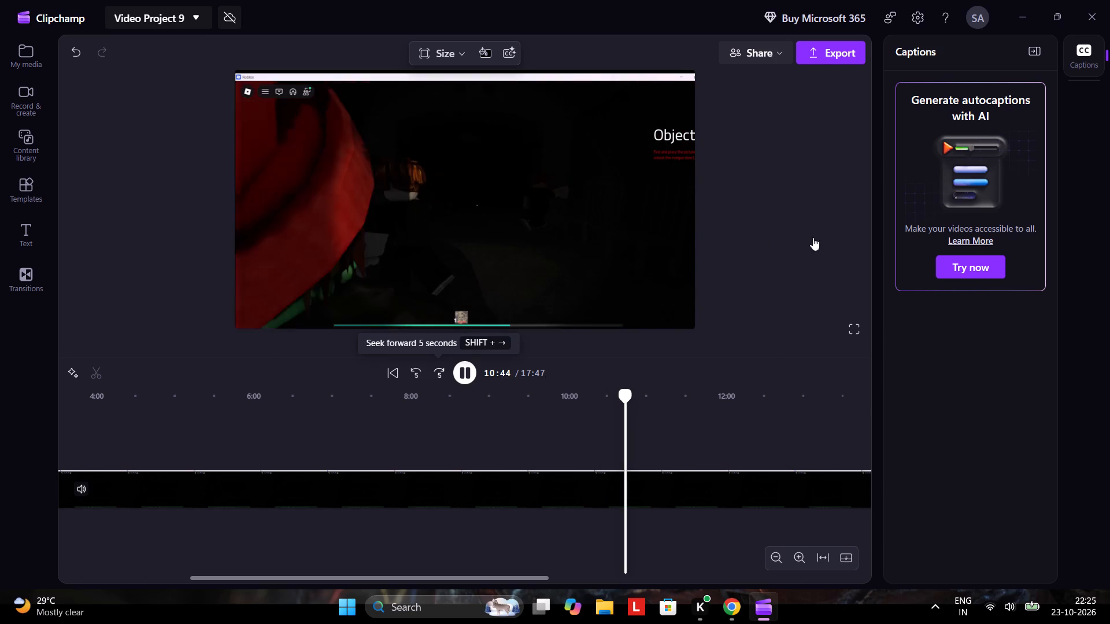
{"action": "left_click", "coordinate": [434, 375]}
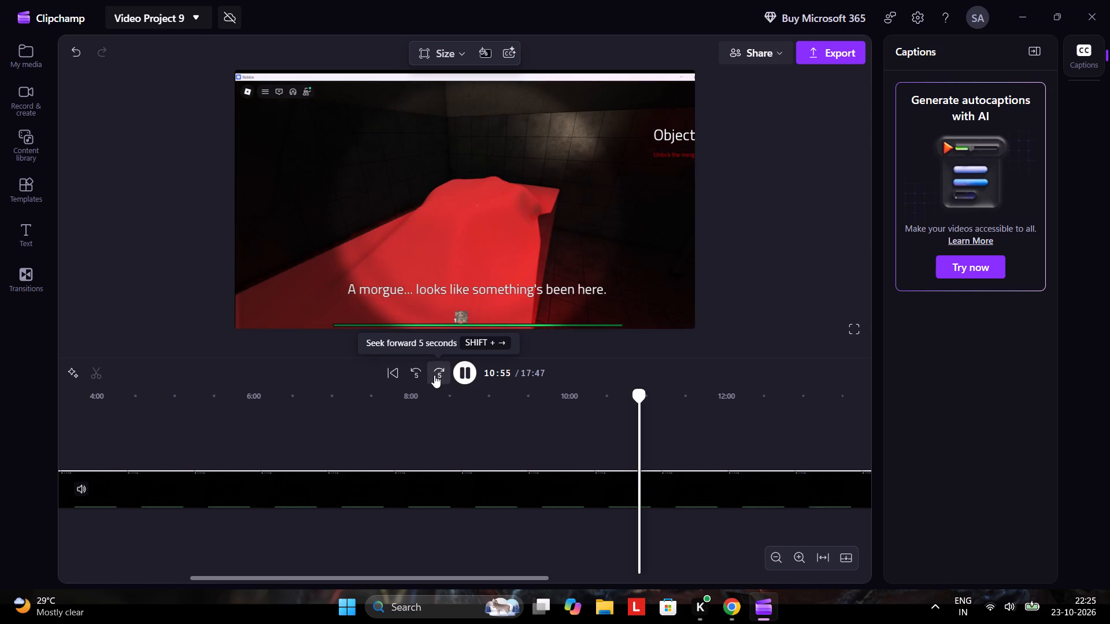
{"action": "left_click", "coordinate": [434, 375]}
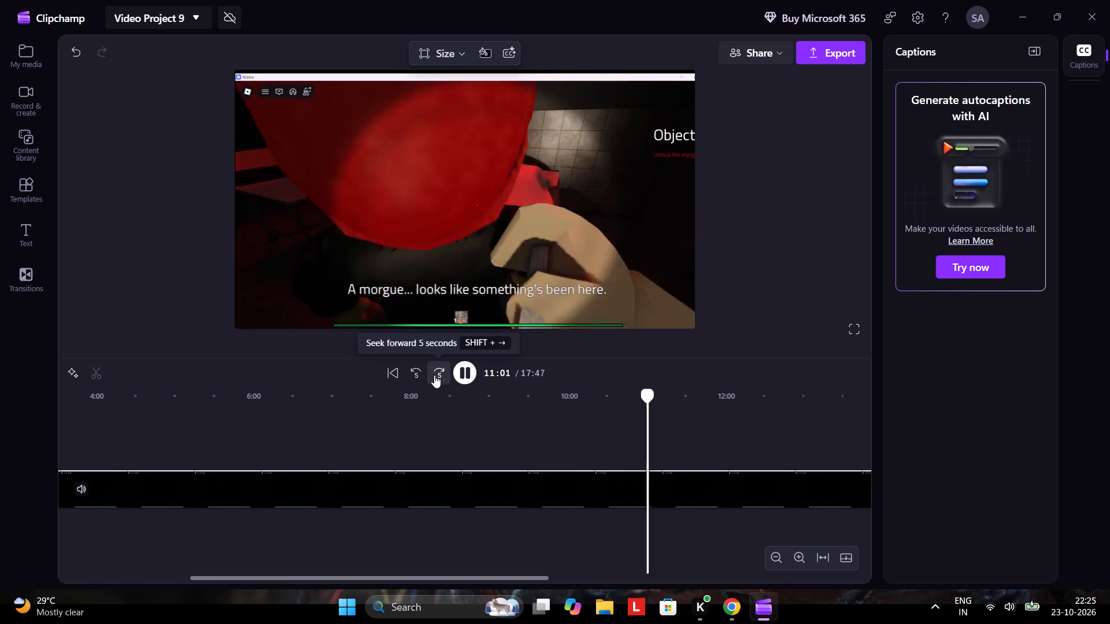
{"action": "left_click", "coordinate": [434, 375]}
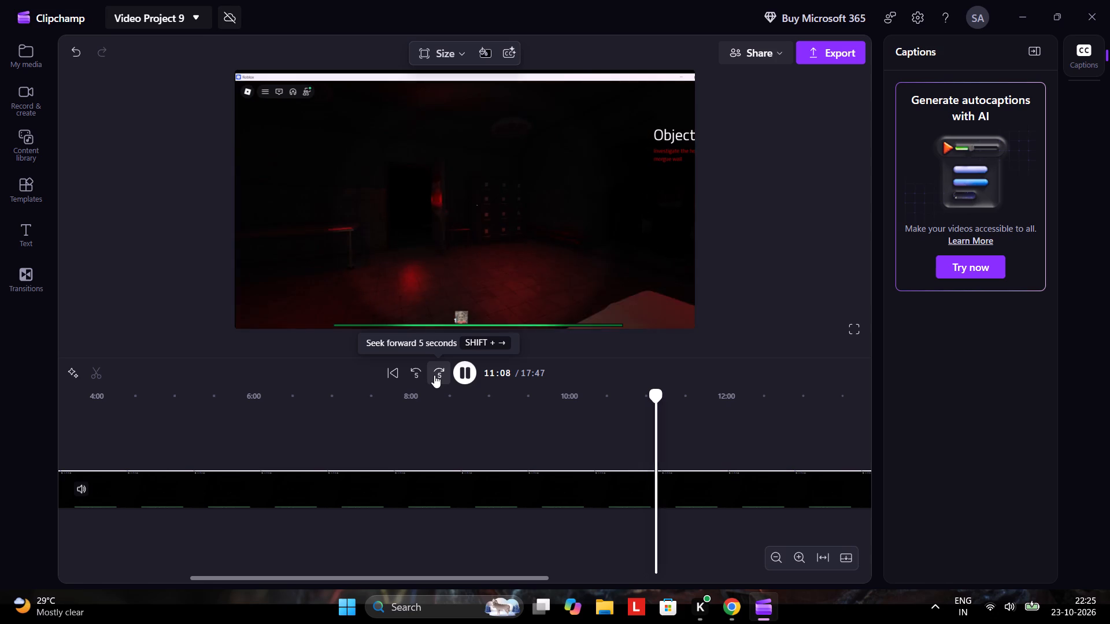
{"action": "left_click", "coordinate": [434, 375]}
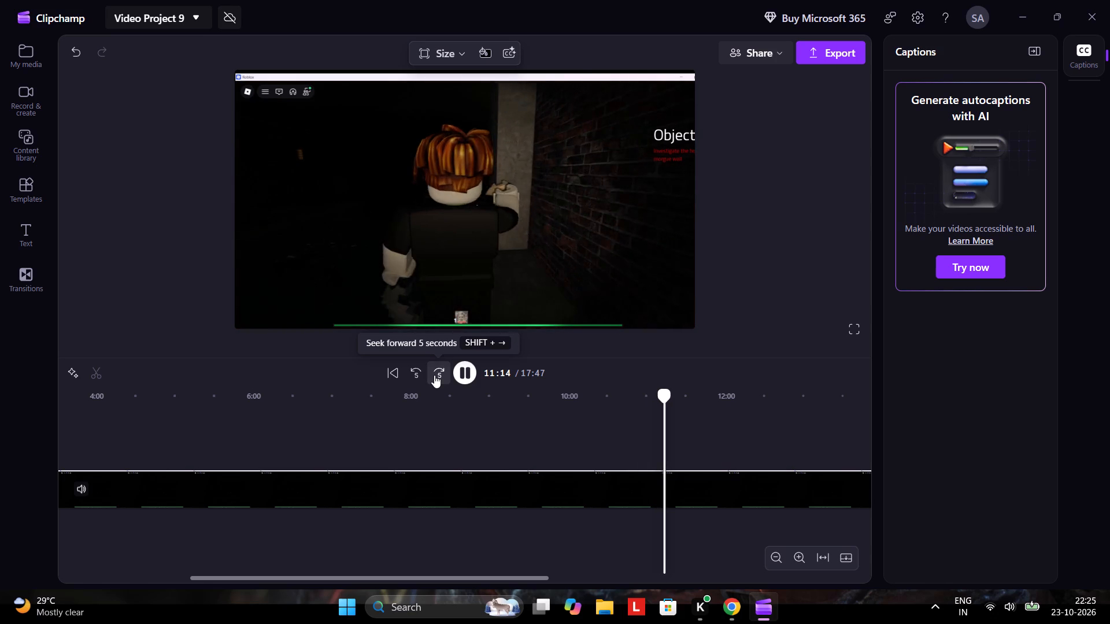
{"action": "double_click", "coordinate": [434, 375]}
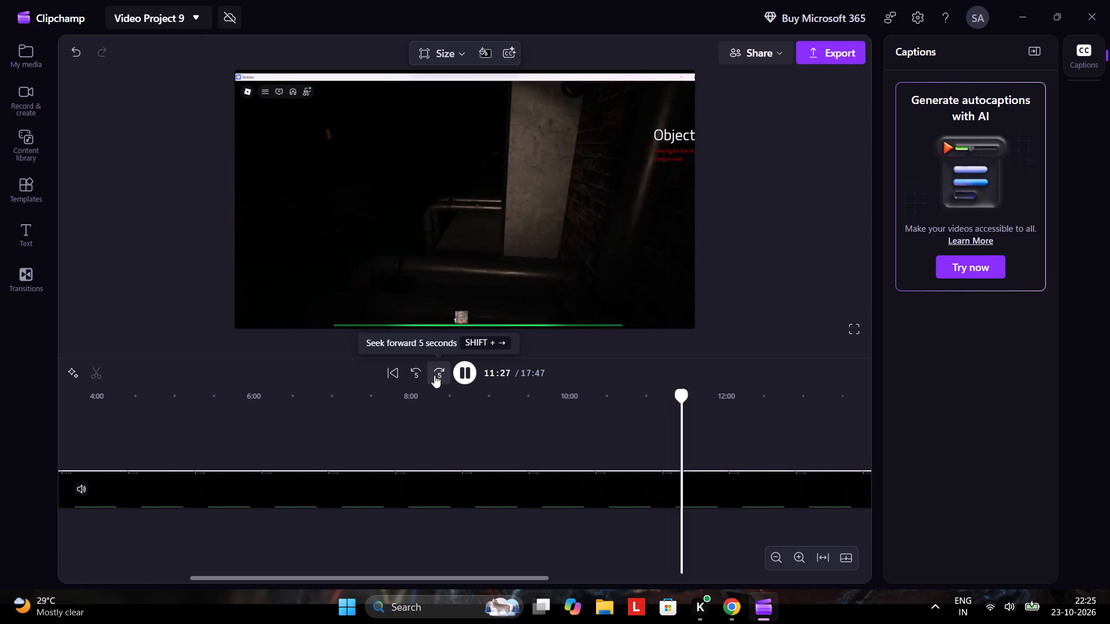
{"action": "left_click", "coordinate": [434, 375]}
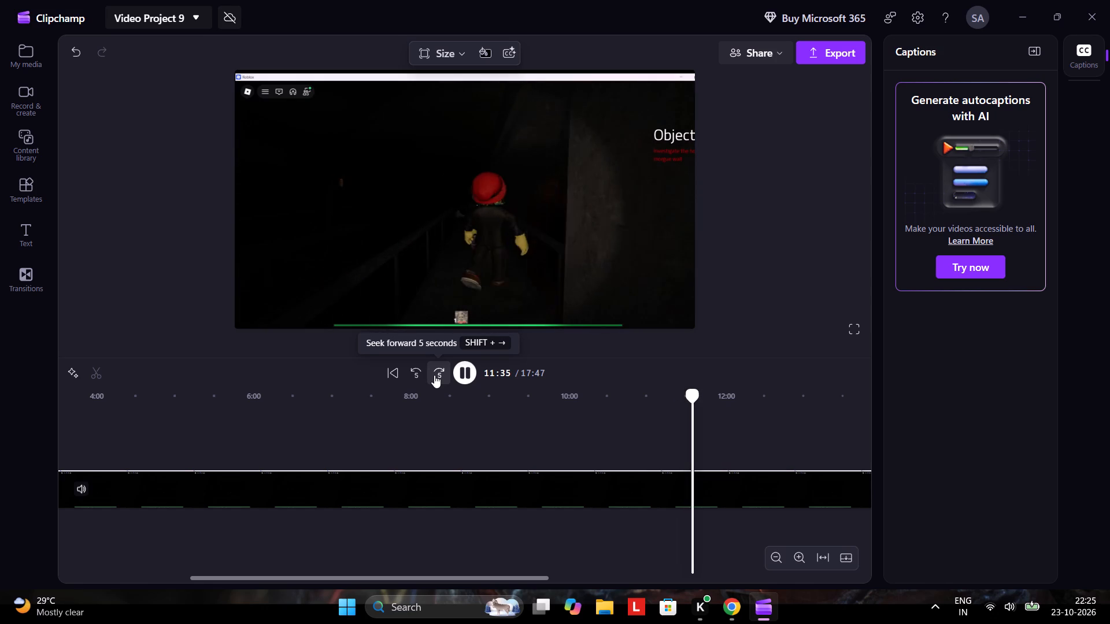
{"action": "double_click", "coordinate": [434, 375]}
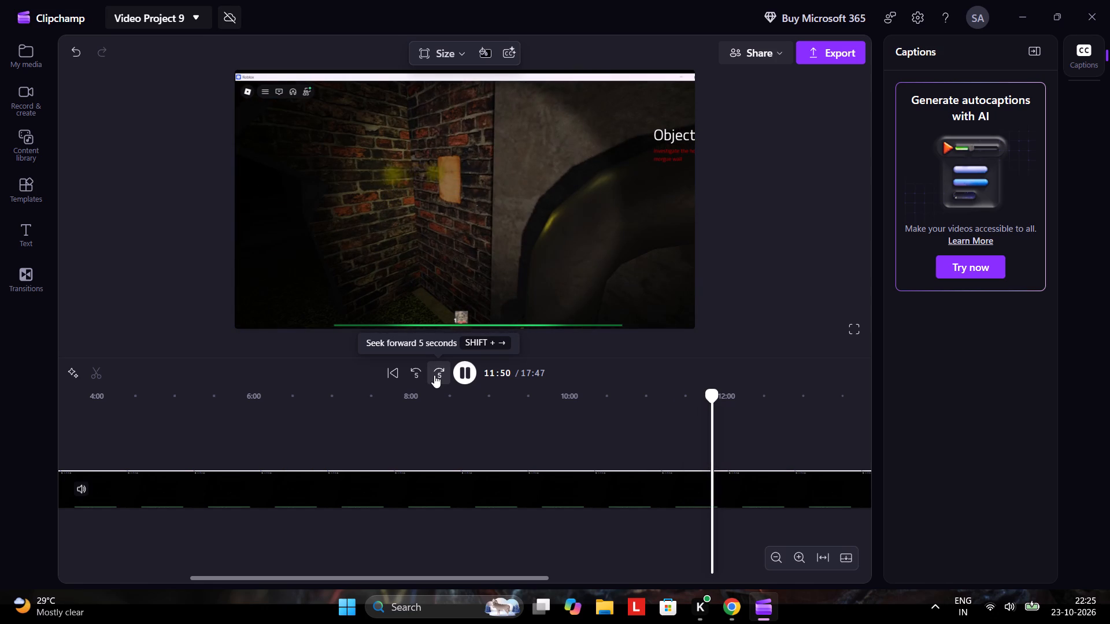
{"action": "left_click", "coordinate": [434, 375]}
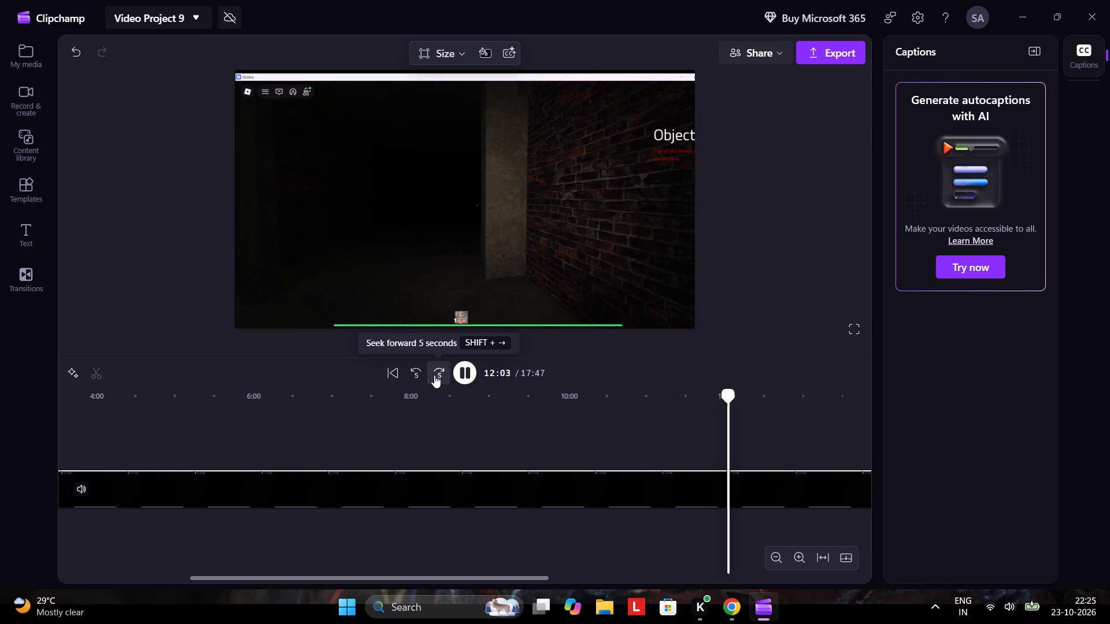
{"action": "double_click", "coordinate": [434, 375]}
{"action": "left_click", "coordinate": [434, 375]}
{"action": "triple_click", "coordinate": [434, 375]}
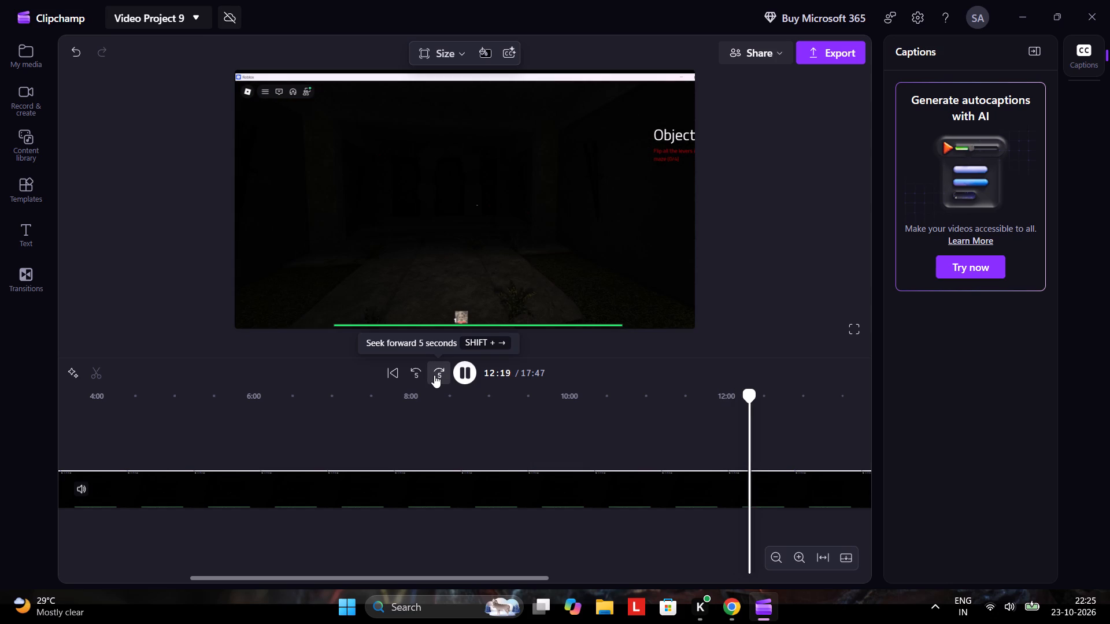
{"action": "left_click", "coordinate": [434, 375]}
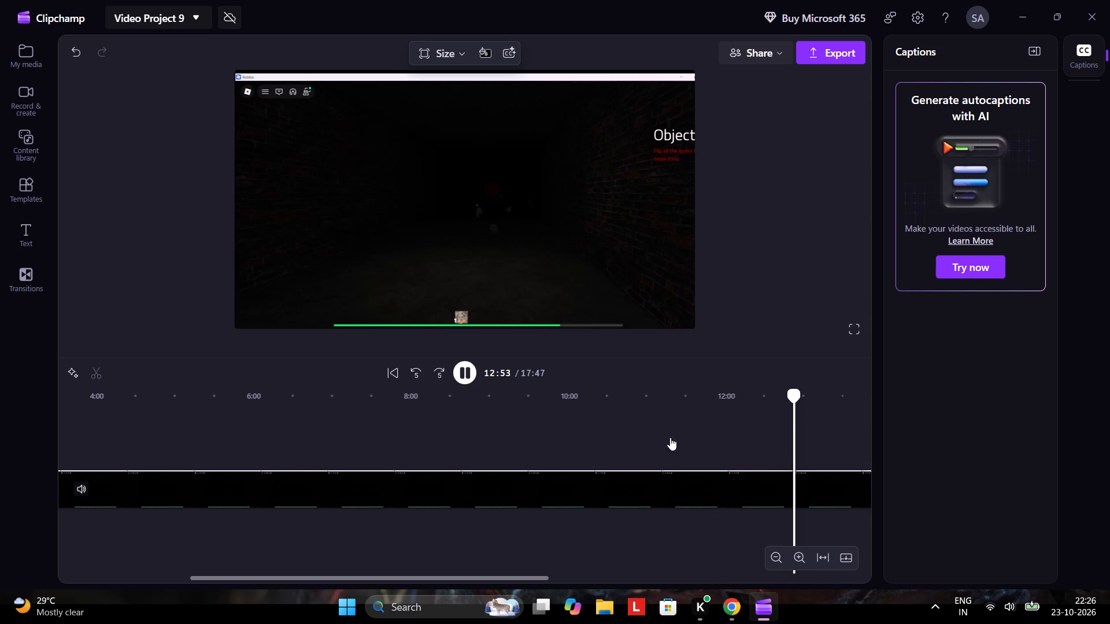
Move the playhead to the last stretch of the gameplay clip, play the ending, and pause at about 17:28.
{"action": "left_click", "coordinate": [608, 438]}
{"action": "left_click", "coordinate": [743, 211]}
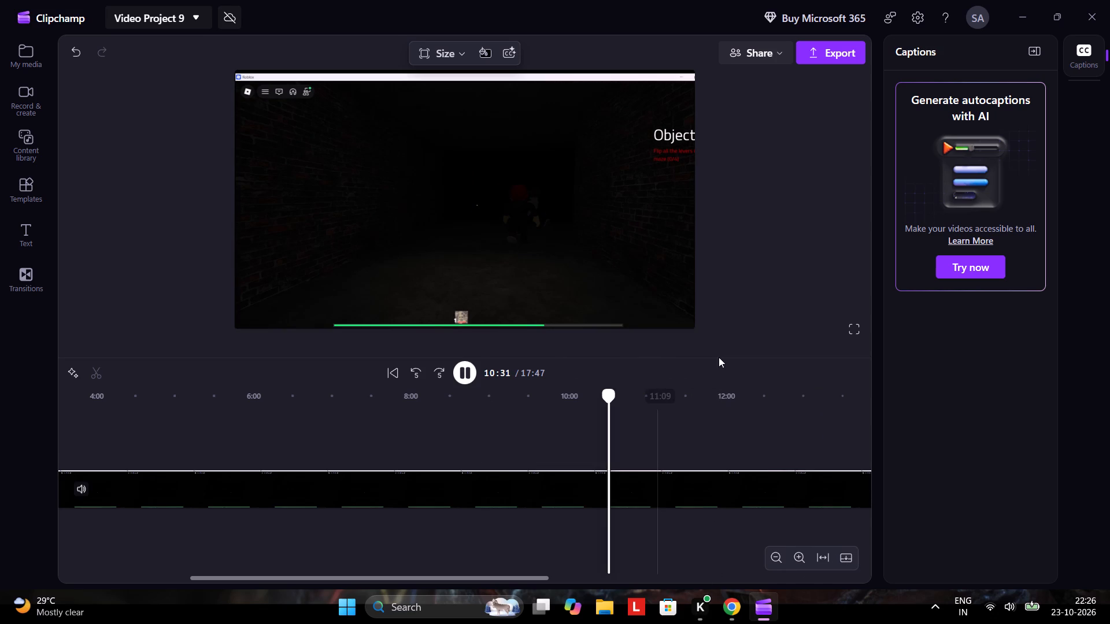
{"action": "left_click", "coordinate": [713, 391]}
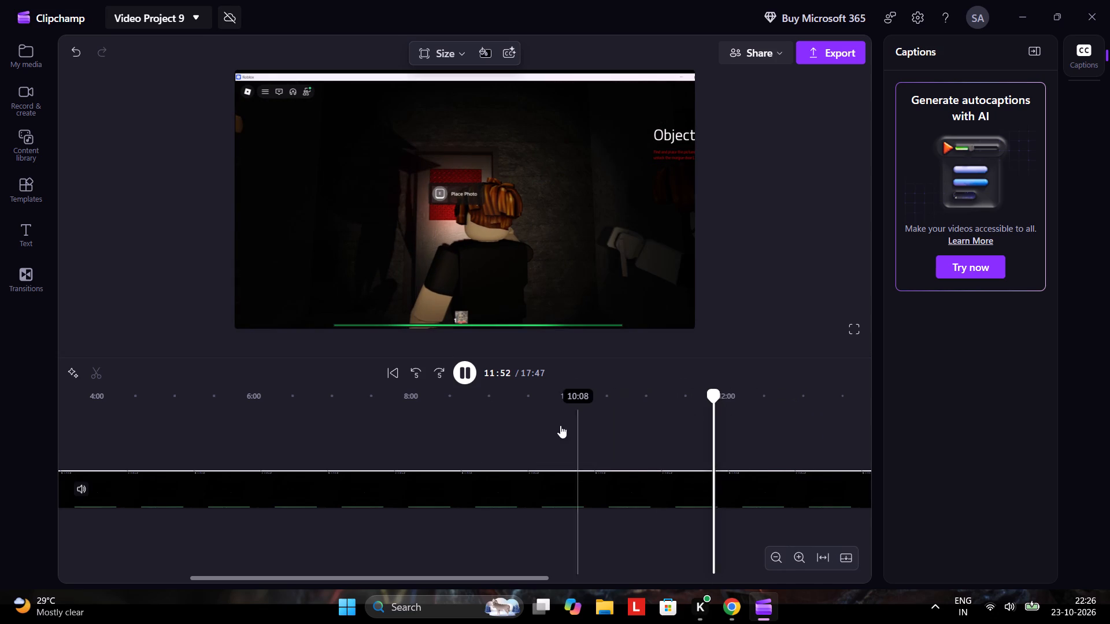
{"action": "left_click_drag", "start_coordinate": [711, 393], "coordinate": [906, 419]}
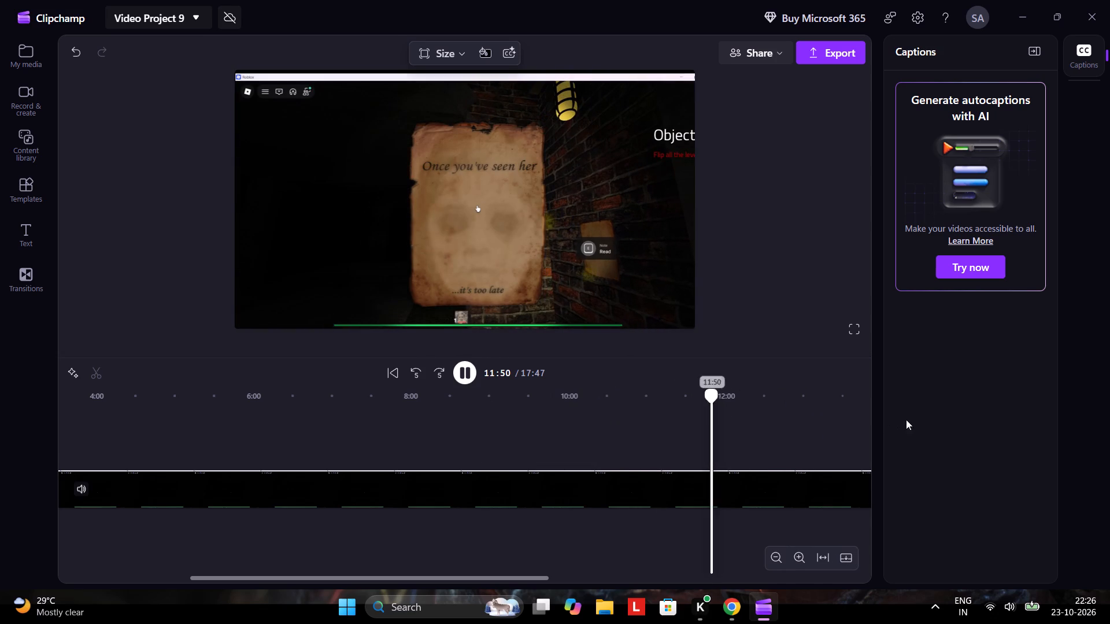
{"action": "left_click_drag", "start_coordinate": [906, 419], "coordinate": [987, 408]}
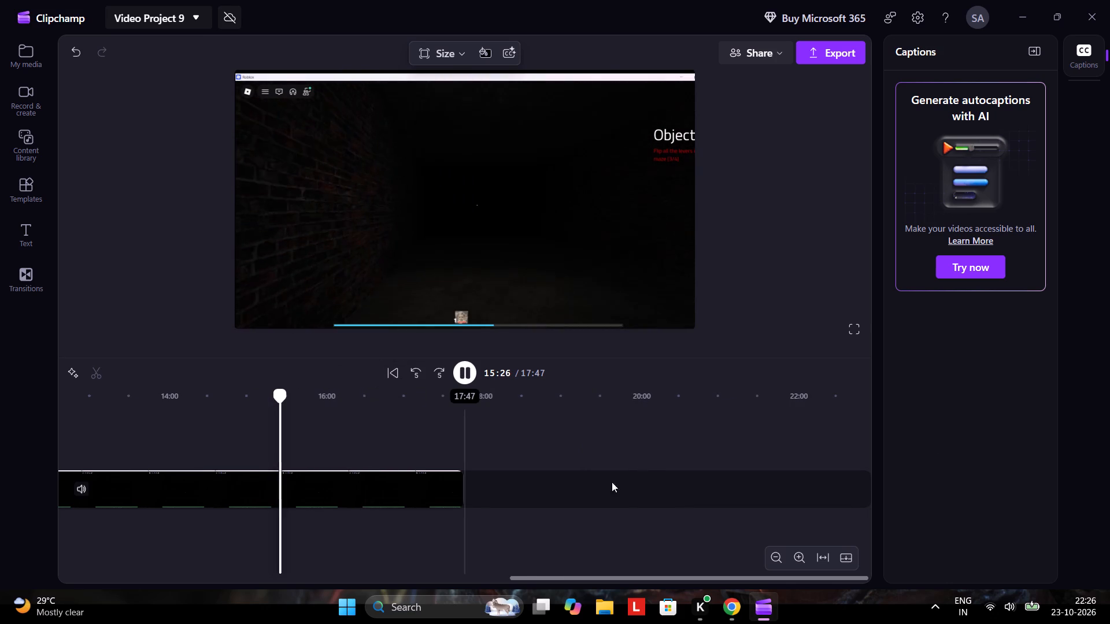
{"action": "left_click", "coordinate": [417, 409]}
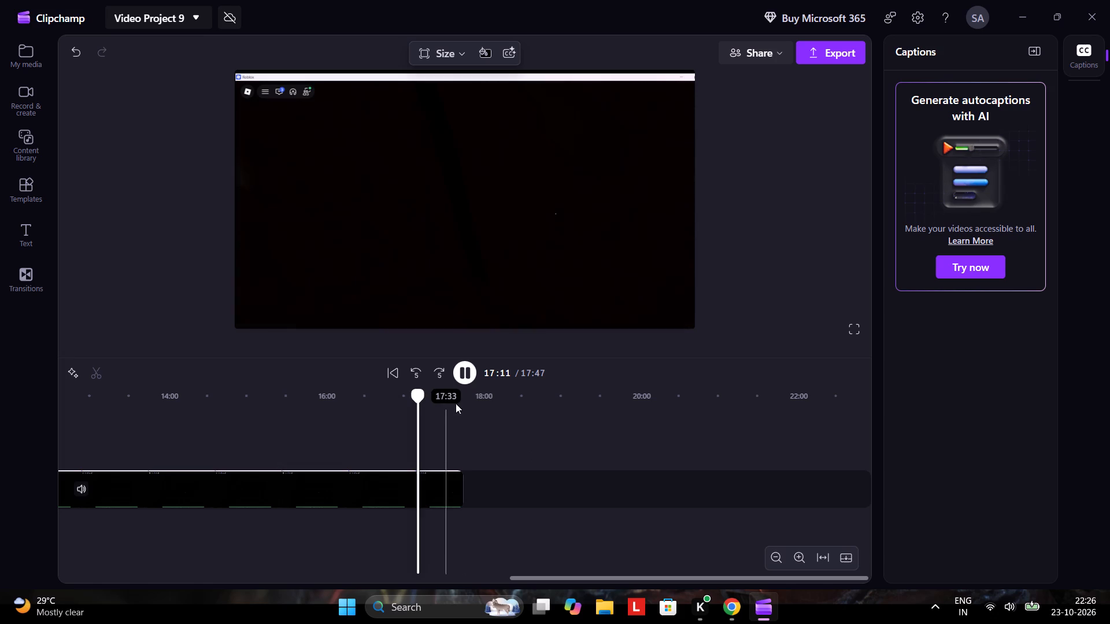
{"action": "left_click", "coordinate": [373, 435]}
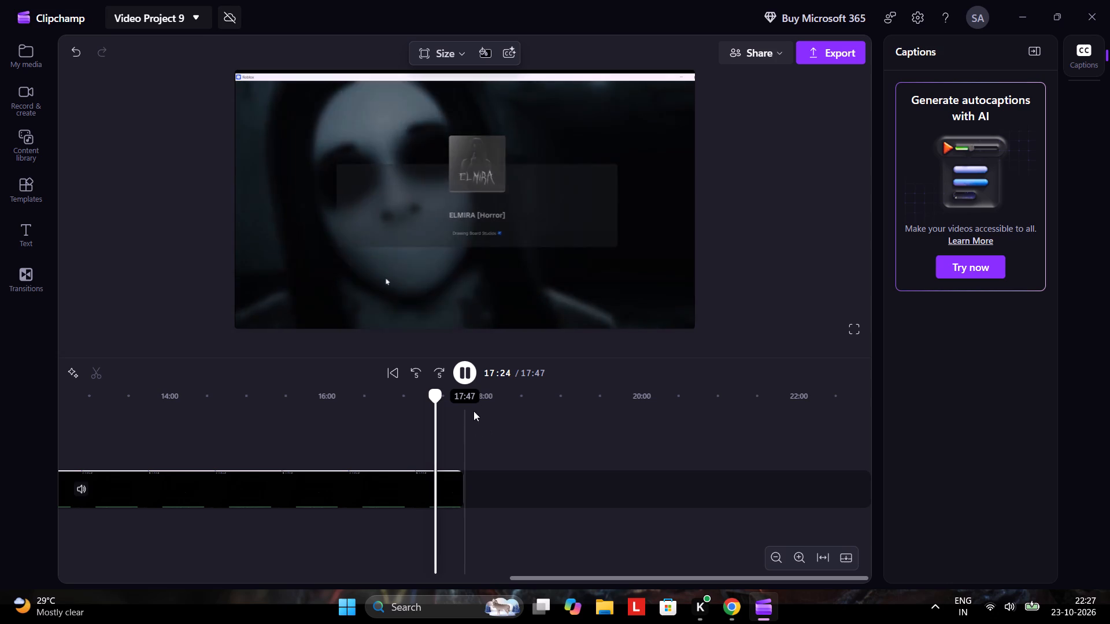
{"action": "left_click", "coordinate": [461, 370]}
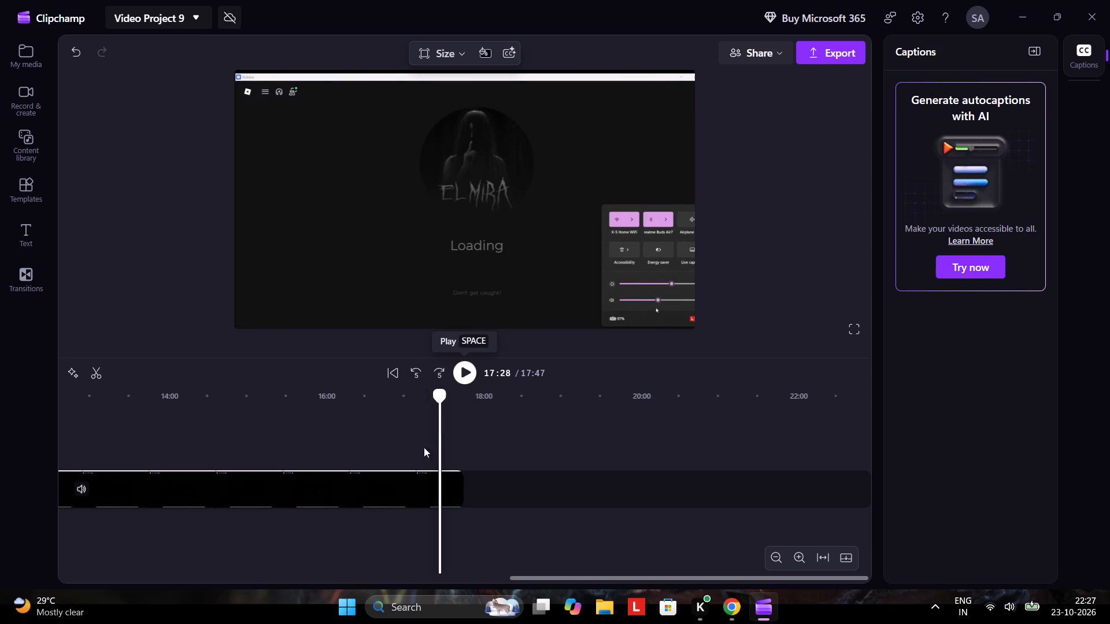
Split the gameplay clip at about 17:22, just after the End of Chapter 1 screen, and delete the footage after it.
{"action": "left_click", "coordinate": [430, 443]}
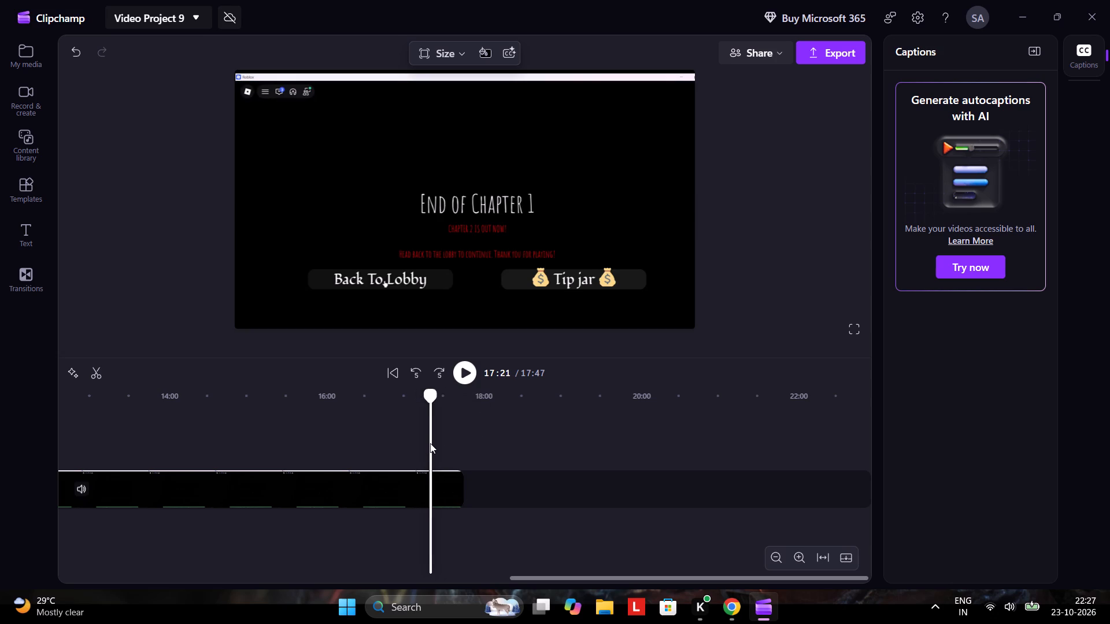
{"action": "left_click", "coordinate": [461, 369]}
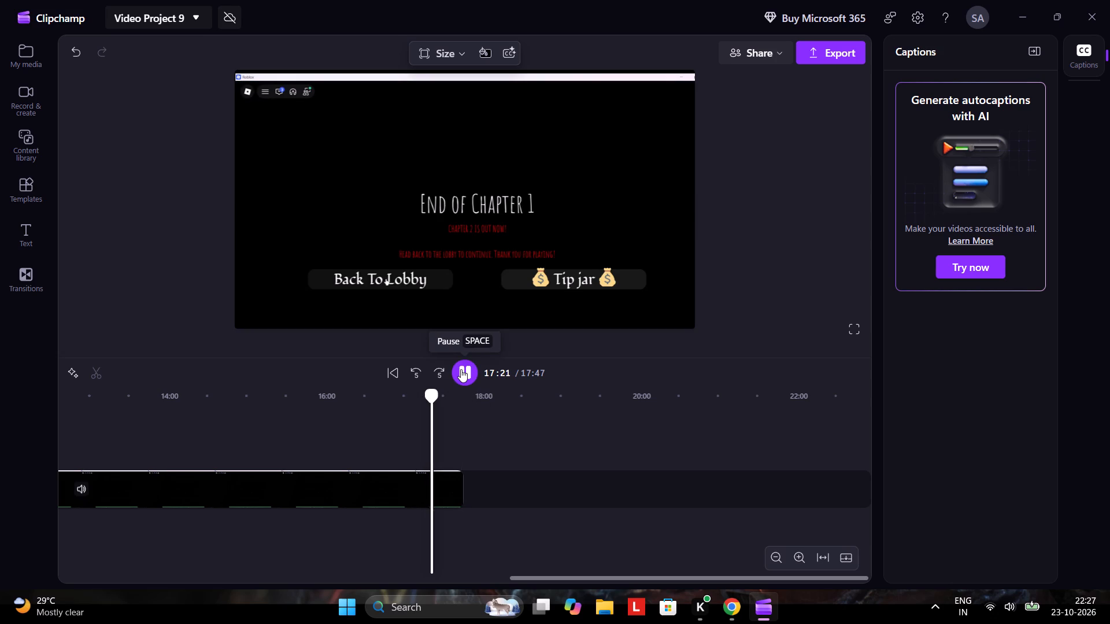
{"action": "left_click", "coordinate": [461, 369]}
{"action": "left_click", "coordinate": [461, 369]}
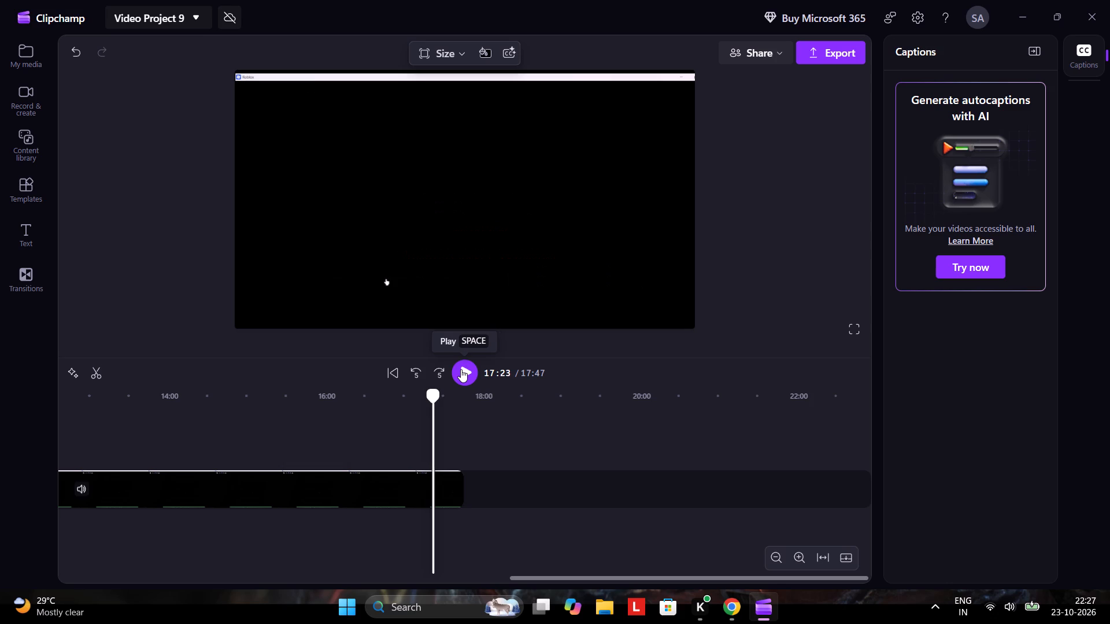
{"action": "left_click", "coordinate": [461, 369]}
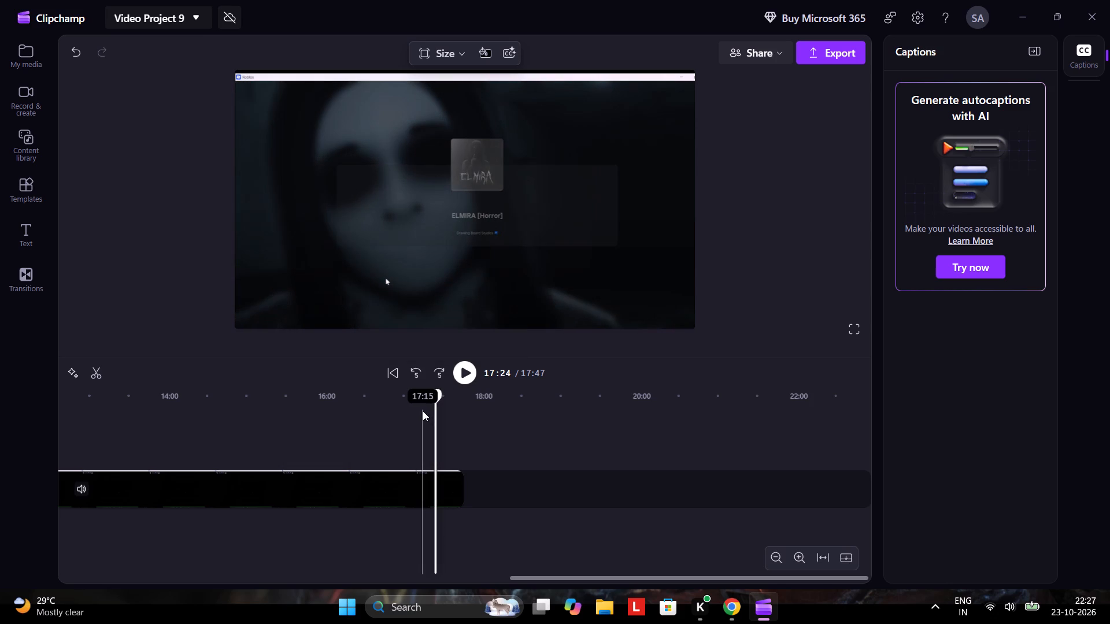
{"action": "key", "text": "Left"}
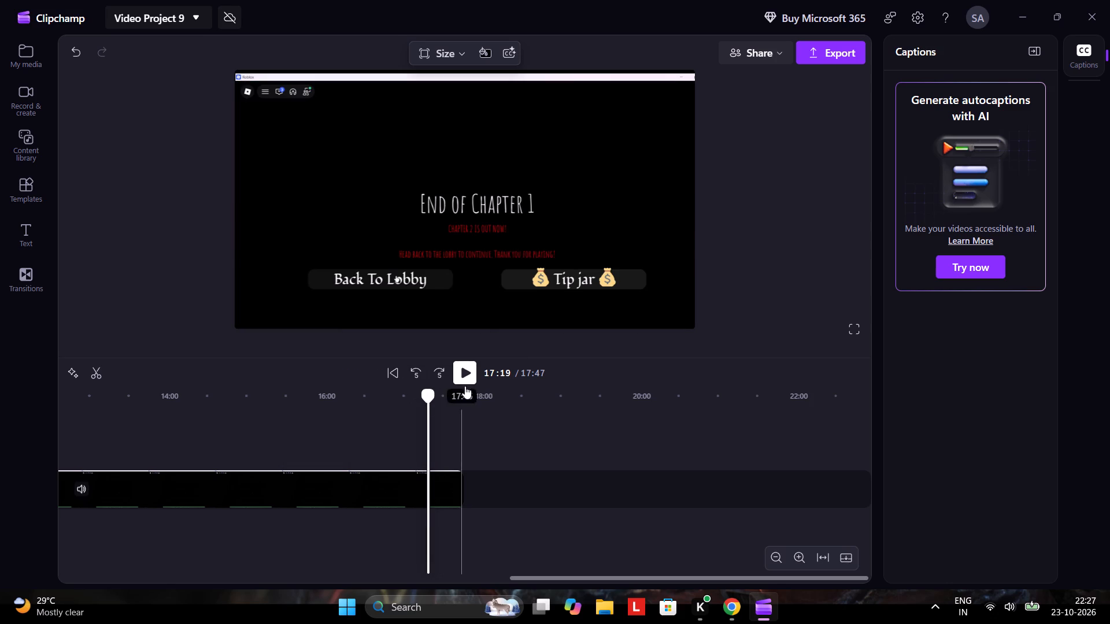
{"action": "left_click", "coordinate": [463, 372]}
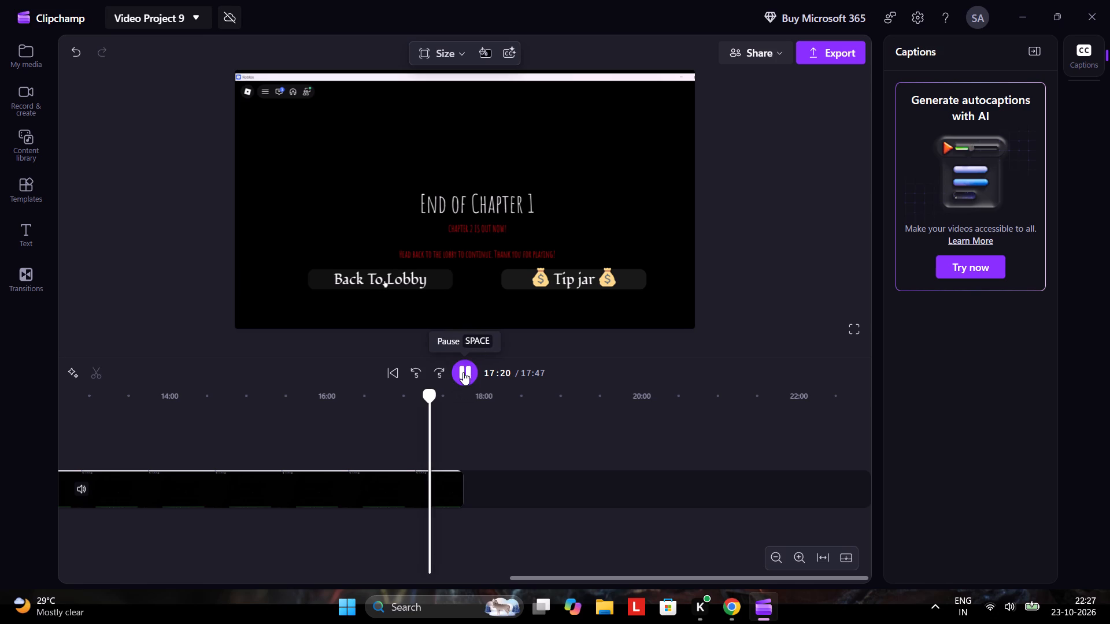
{"action": "left_click", "coordinate": [463, 372]}
{"action": "left_click", "coordinate": [463, 372]}
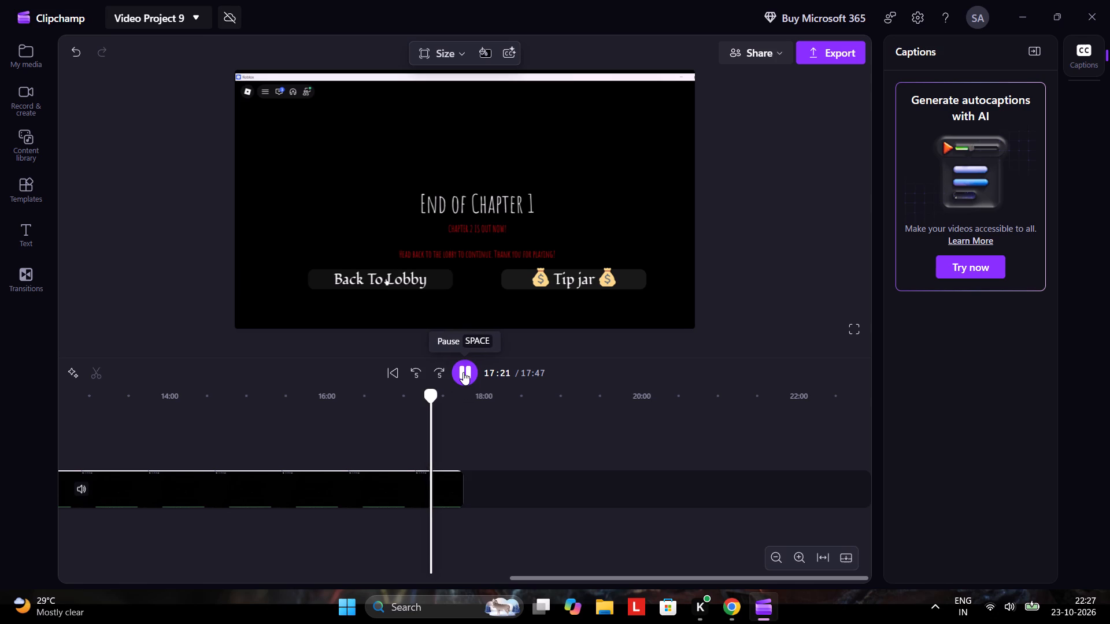
{"action": "left_click", "coordinate": [463, 372]}
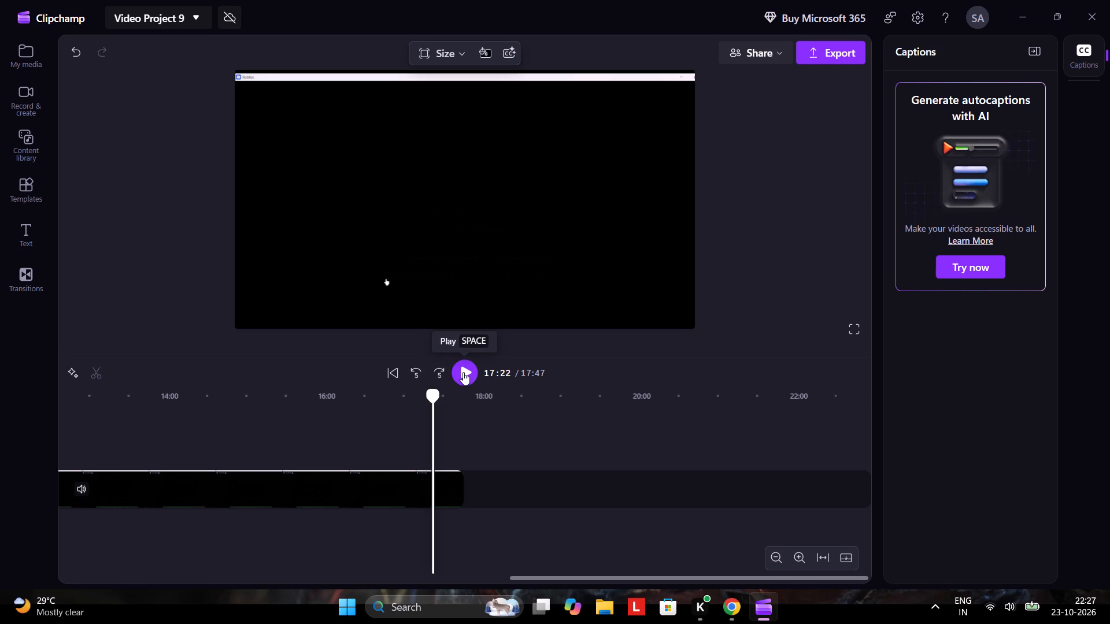
{"action": "left_click", "coordinate": [91, 369]}
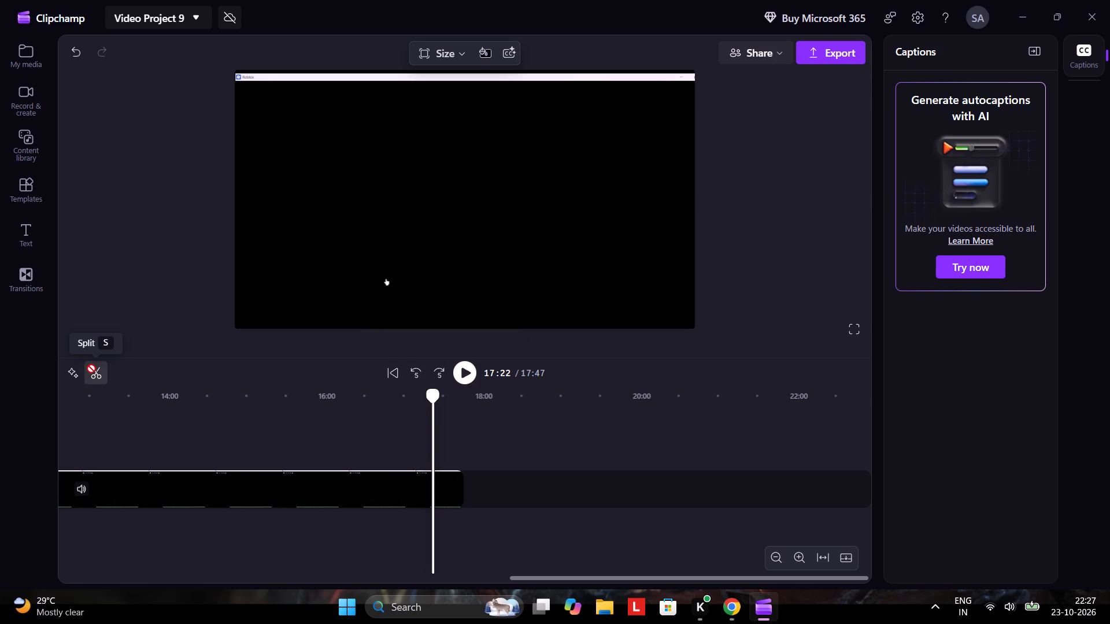
{"action": "key", "text": "Delete"}
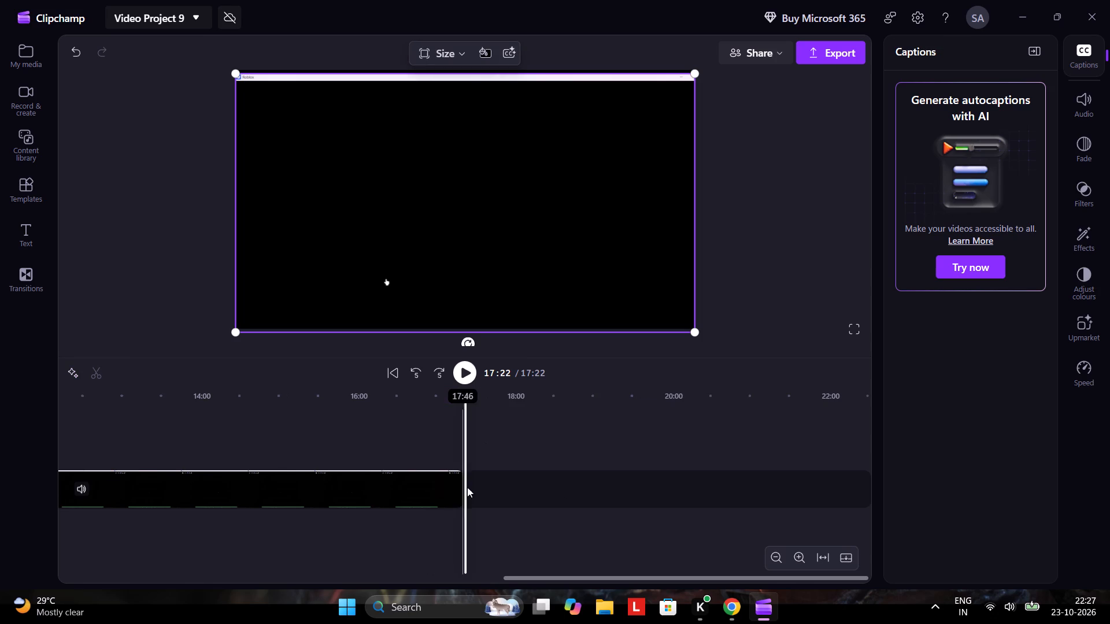
Skim backward from the trimmed ending to about 8:27 and look over the whole timeline.
{"action": "key", "text": "Left"}
{"action": "key", "text": "Left"}
{"action": "key", "text": "Left"}
{"action": "key", "text": "Left"}
{"action": "key", "text": "Left"}
{"action": "key", "text": "Left"}
{"action": "key", "text": "Left"}
{"action": "key", "text": "Left"}
{"action": "key", "text": "Left"}
{"action": "key", "text": "Left"}
{"action": "key", "text": "Left"}
{"action": "key", "text": "Left"}
{"action": "key", "text": "Left"}
{"action": "key", "text": "Left"}
{"action": "key", "text": "Left"}
{"action": "key", "text": "Left"}
{"action": "key", "text": "Left"}
{"action": "key", "text": "Left"}
{"action": "key", "text": "Left"}
{"action": "key", "text": "Left"}
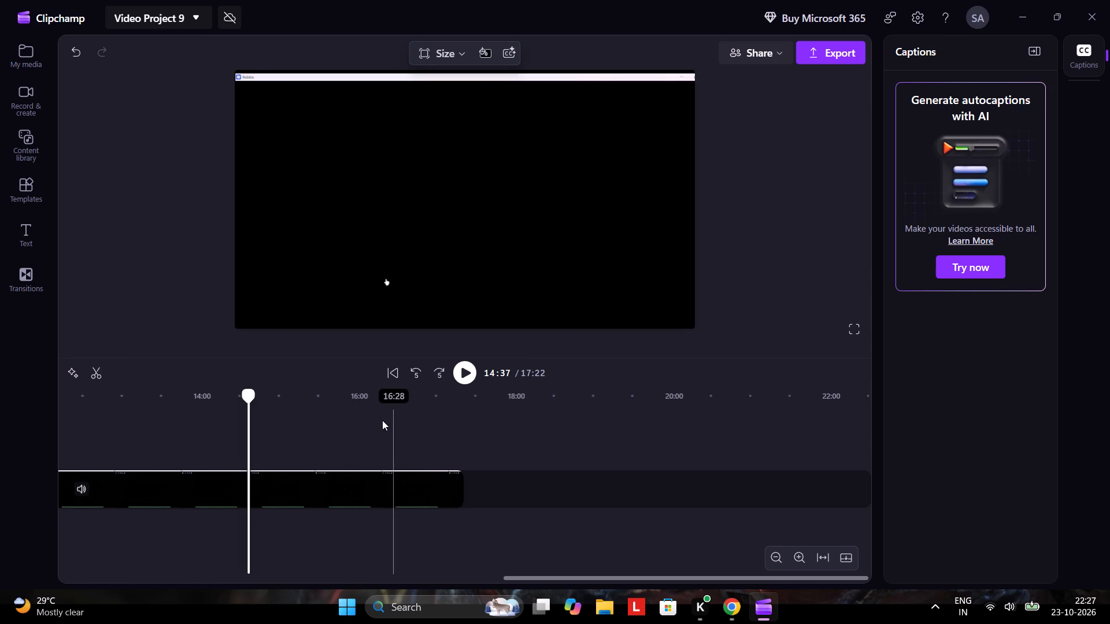
{"action": "scroll", "coordinate": [381, 421], "scroll_direction": "down", "scroll_amount": 16}
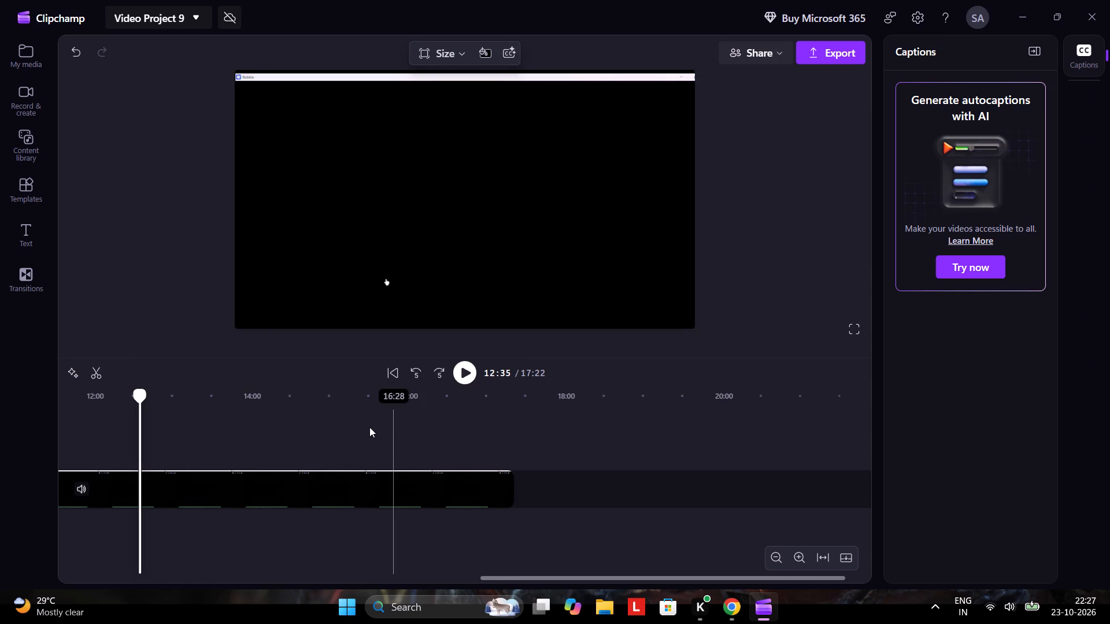
{"action": "scroll", "coordinate": [369, 427], "scroll_direction": "right", "scroll_amount": 4}
{"action": "scroll", "coordinate": [369, 427], "scroll_direction": "down", "scroll_amount": 1}
{"action": "scroll", "coordinate": [369, 427], "scroll_direction": "down", "scroll_amount": 4, "text": "ctrl"}
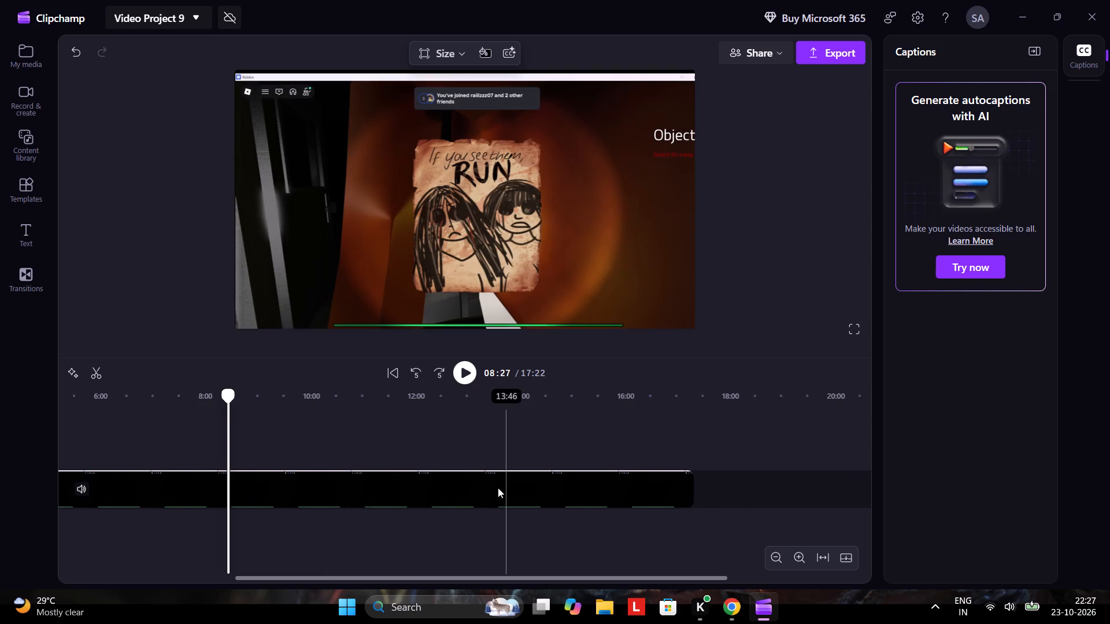
{"action": "scroll", "coordinate": [384, 440], "scroll_direction": "down", "scroll_amount": 6, "text": "ctrl"}
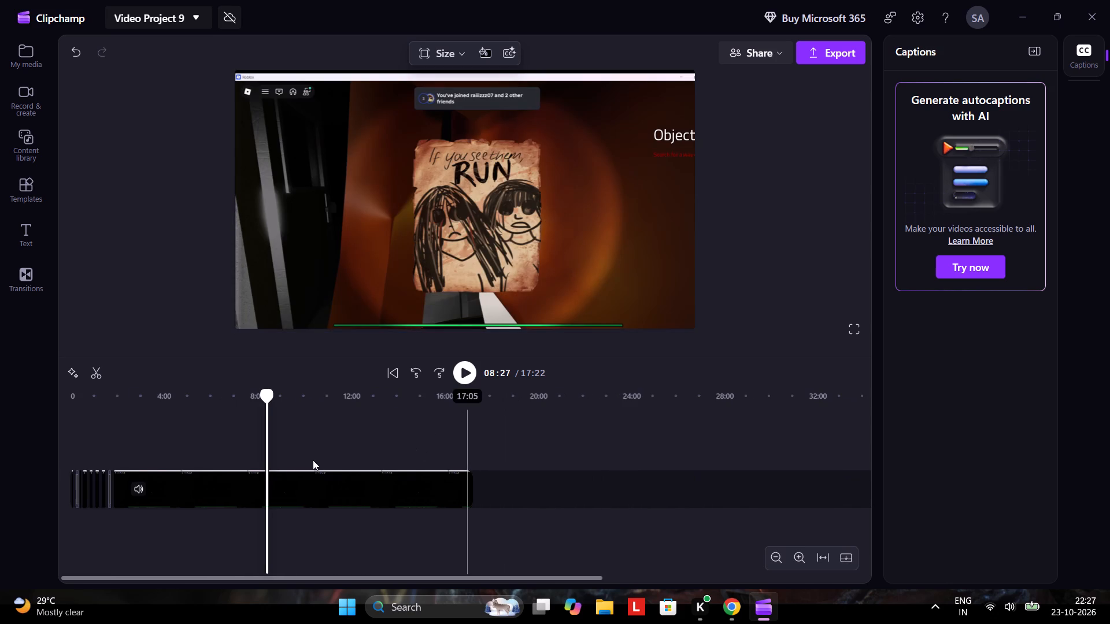
Export the video in 1080p quality with the file name Video Project 9.
{"action": "left_click", "coordinate": [832, 55]}
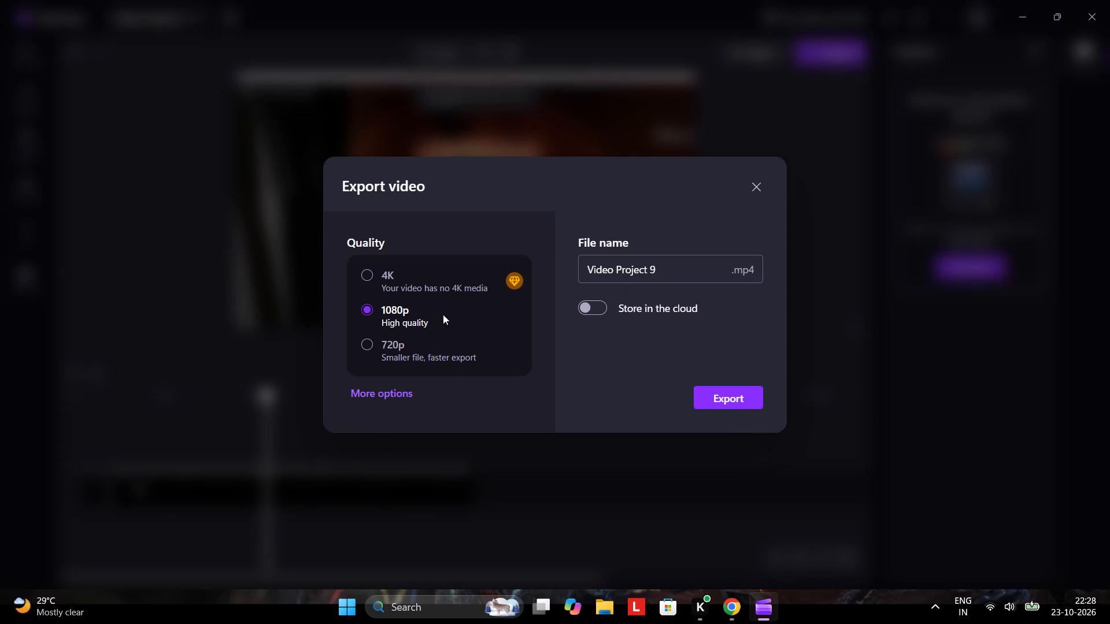
{"action": "left_click", "coordinate": [722, 402]}
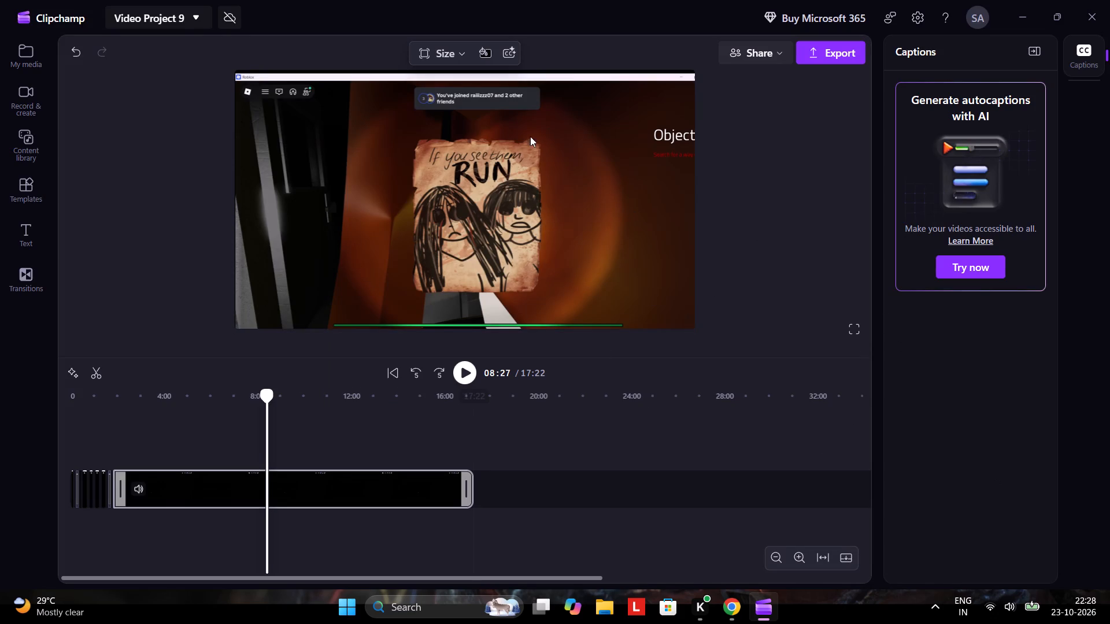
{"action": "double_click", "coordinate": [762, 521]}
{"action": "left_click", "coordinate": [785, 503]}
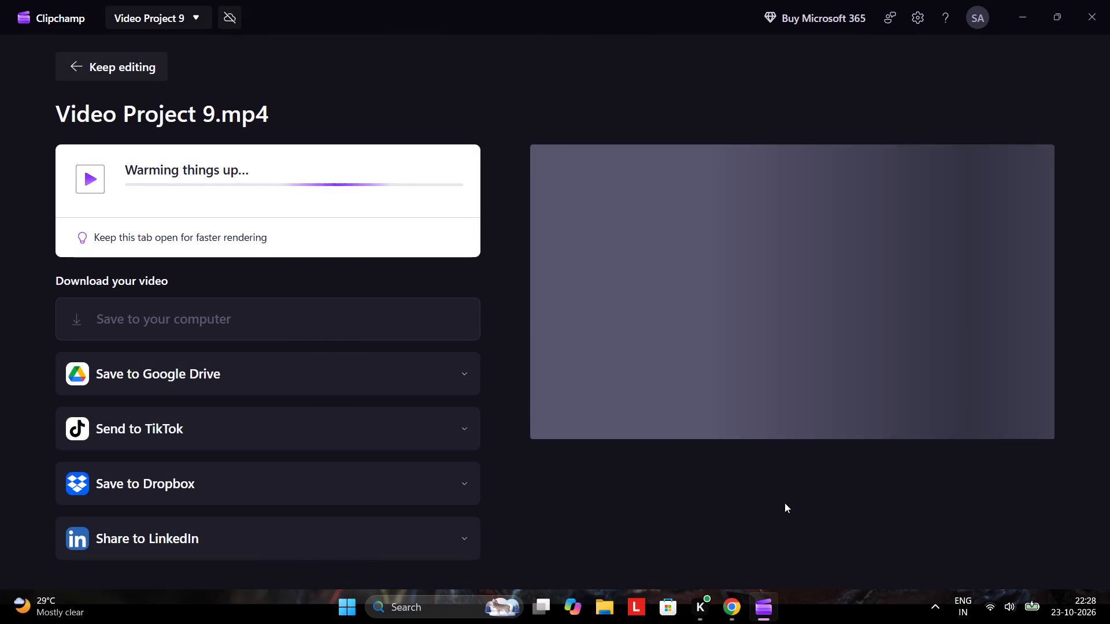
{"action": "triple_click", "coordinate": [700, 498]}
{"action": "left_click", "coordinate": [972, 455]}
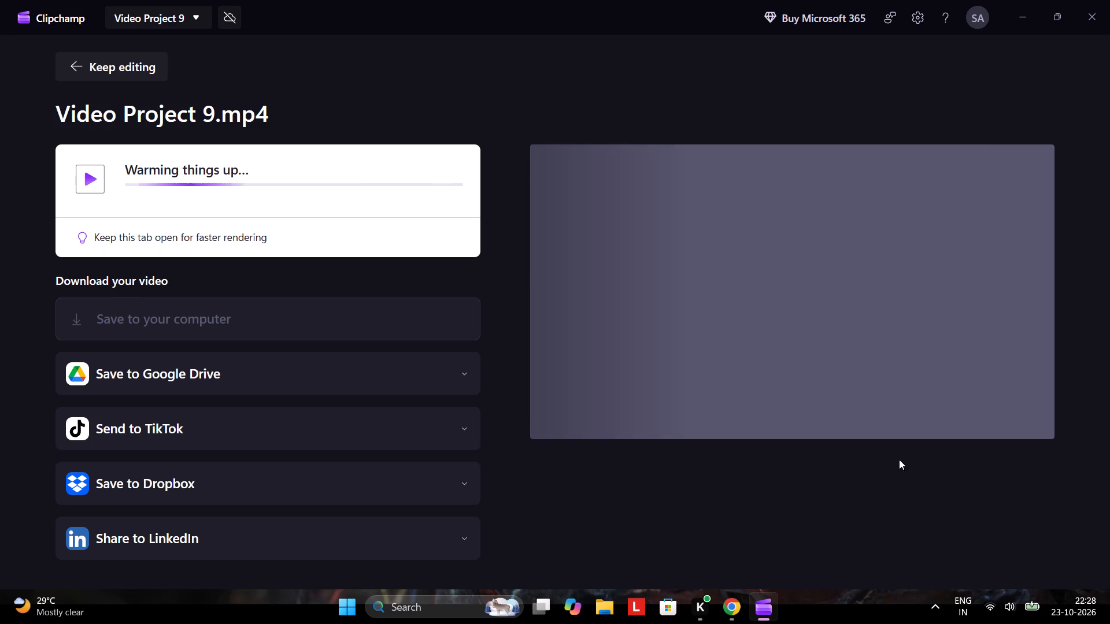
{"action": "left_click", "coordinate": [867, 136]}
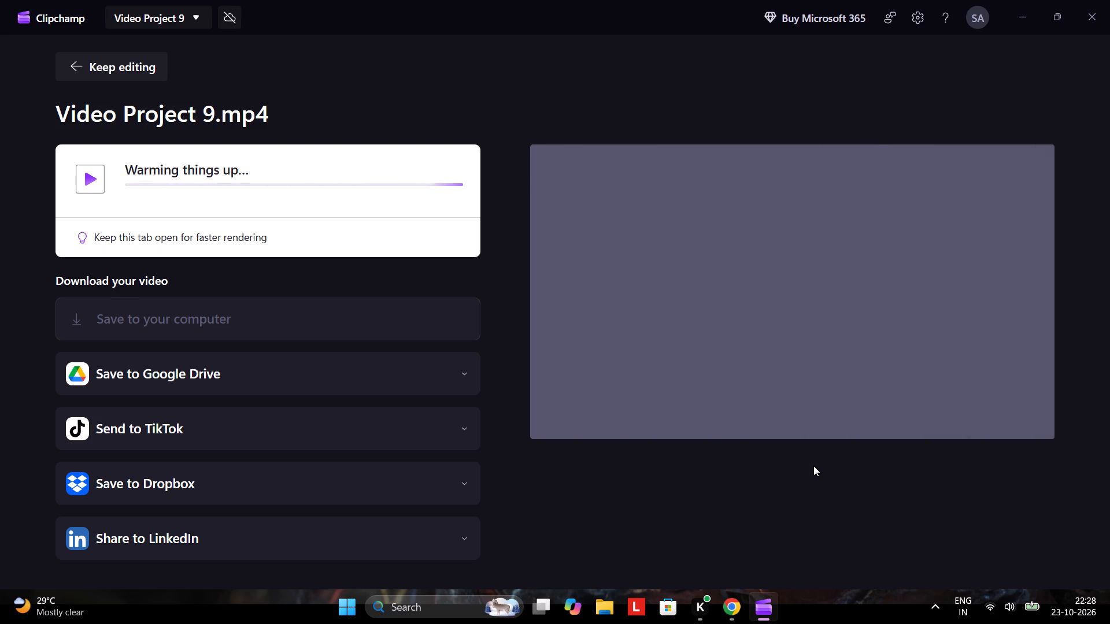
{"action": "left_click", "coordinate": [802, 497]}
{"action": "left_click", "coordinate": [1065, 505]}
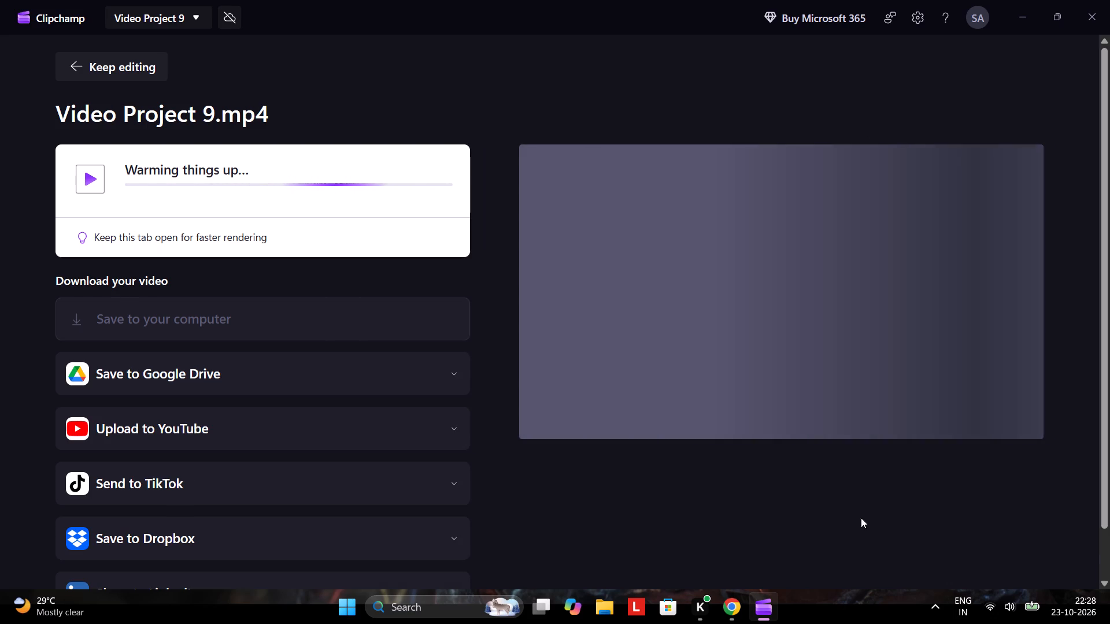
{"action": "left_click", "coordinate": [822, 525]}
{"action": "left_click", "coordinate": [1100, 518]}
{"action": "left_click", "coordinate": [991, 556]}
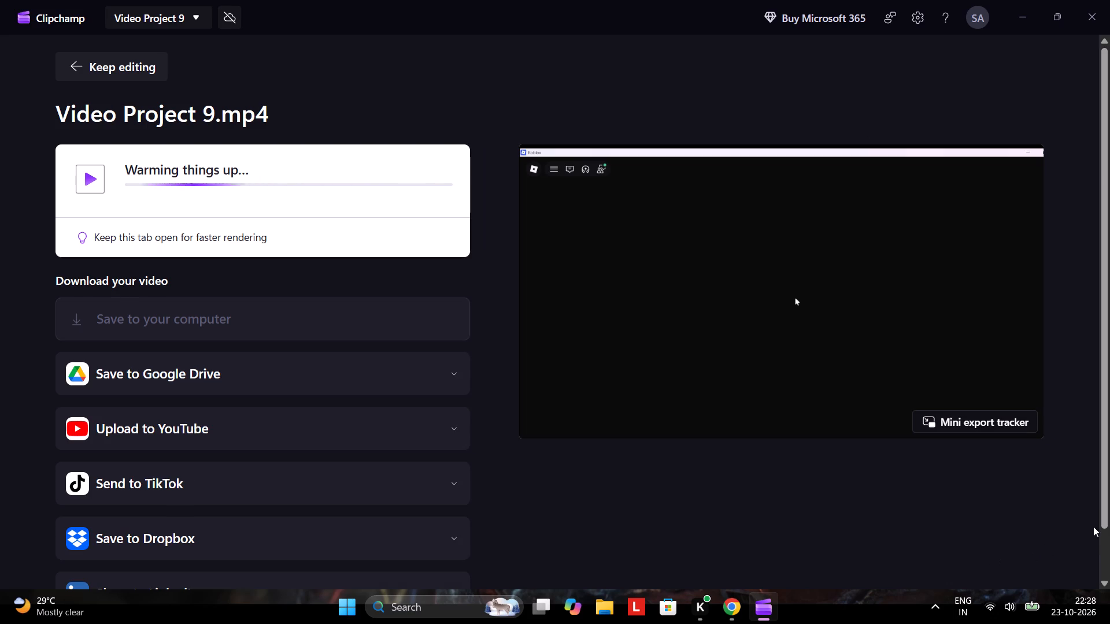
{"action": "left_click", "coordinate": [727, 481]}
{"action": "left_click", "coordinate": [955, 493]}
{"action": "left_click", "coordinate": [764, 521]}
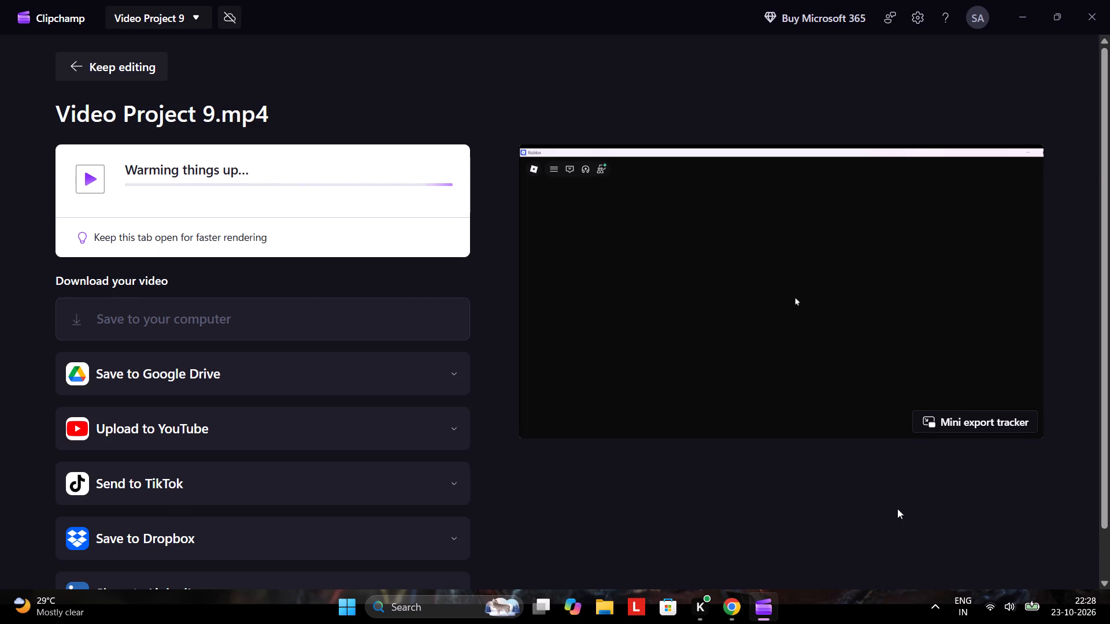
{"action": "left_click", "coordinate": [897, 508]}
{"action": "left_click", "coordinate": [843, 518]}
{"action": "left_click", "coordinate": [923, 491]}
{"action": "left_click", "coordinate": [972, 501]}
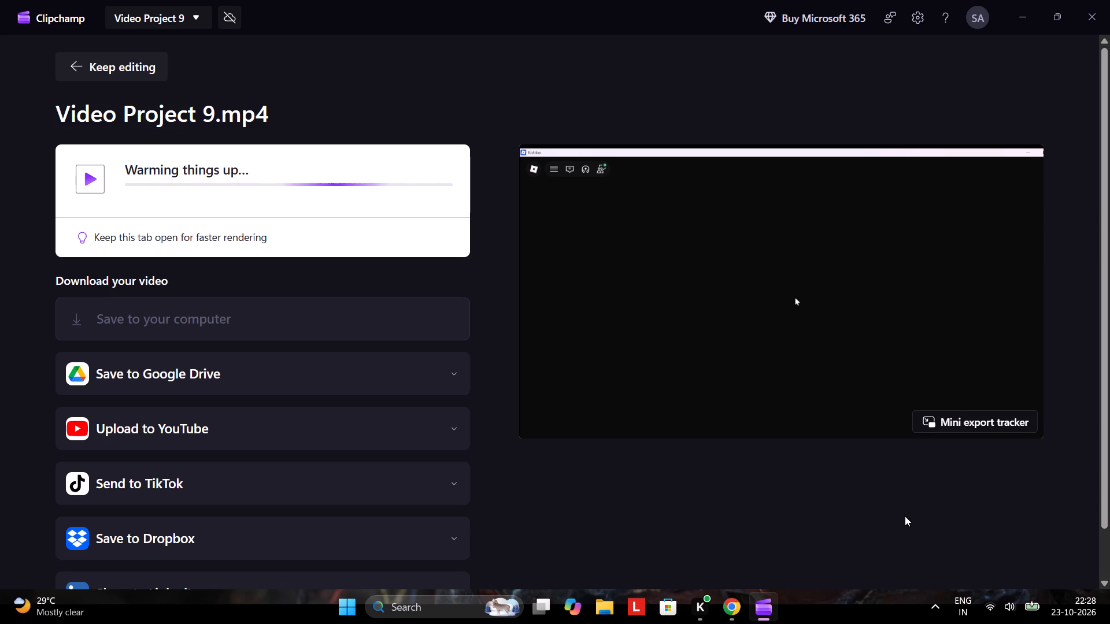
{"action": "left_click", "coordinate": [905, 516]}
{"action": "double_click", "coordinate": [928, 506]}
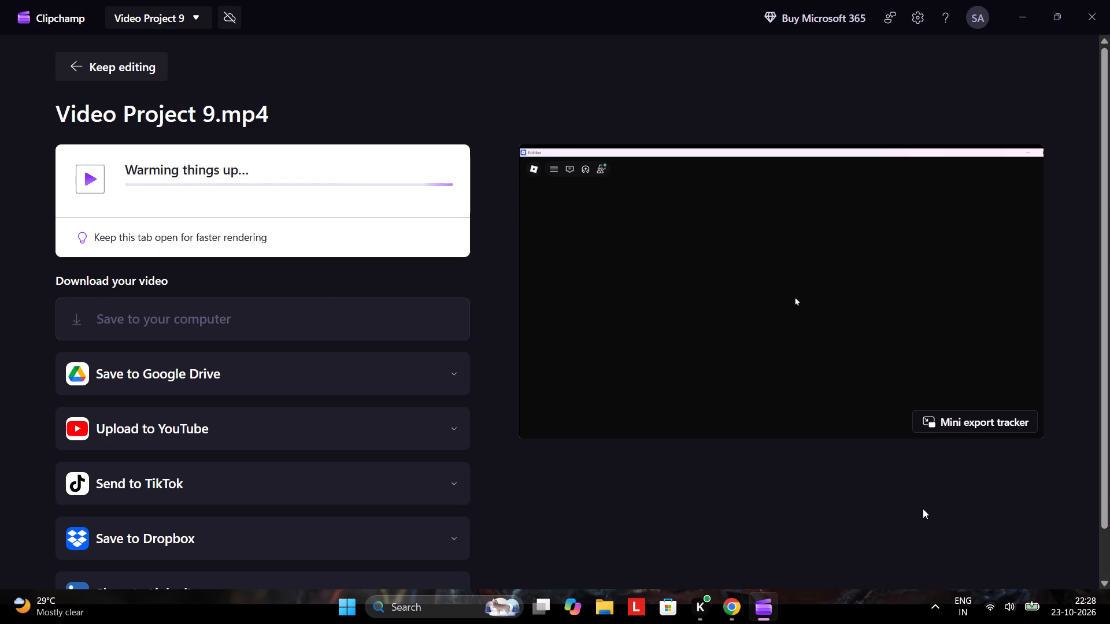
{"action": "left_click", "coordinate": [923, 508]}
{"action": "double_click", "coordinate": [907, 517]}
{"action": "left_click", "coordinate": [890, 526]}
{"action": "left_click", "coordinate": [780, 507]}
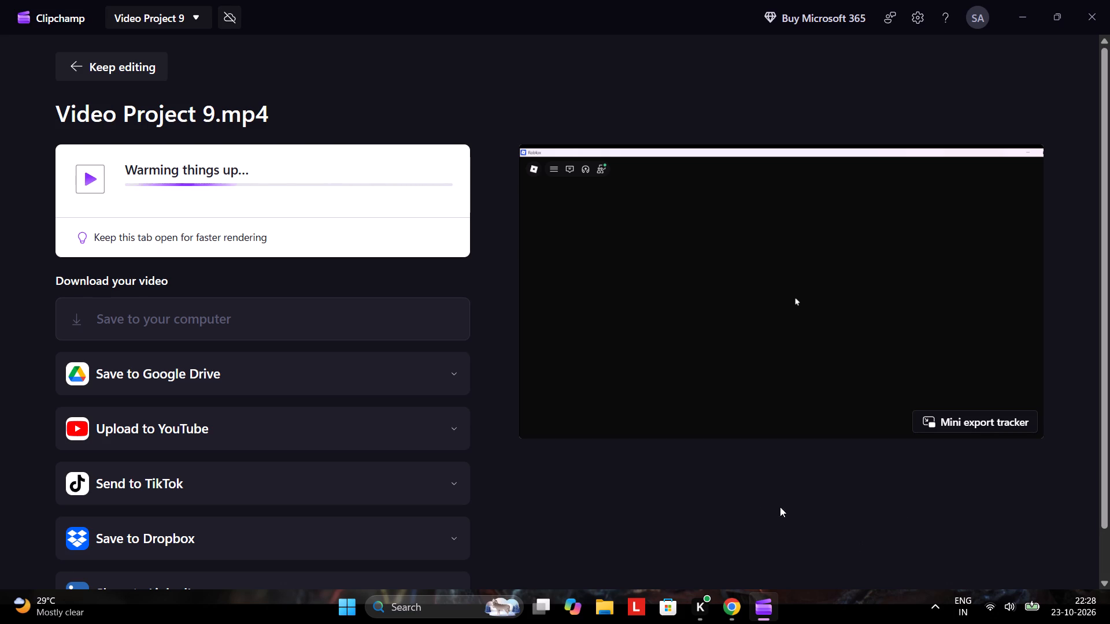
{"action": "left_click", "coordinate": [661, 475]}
Open the mini export tracker for the running export.
{"action": "left_click", "coordinate": [954, 417]}
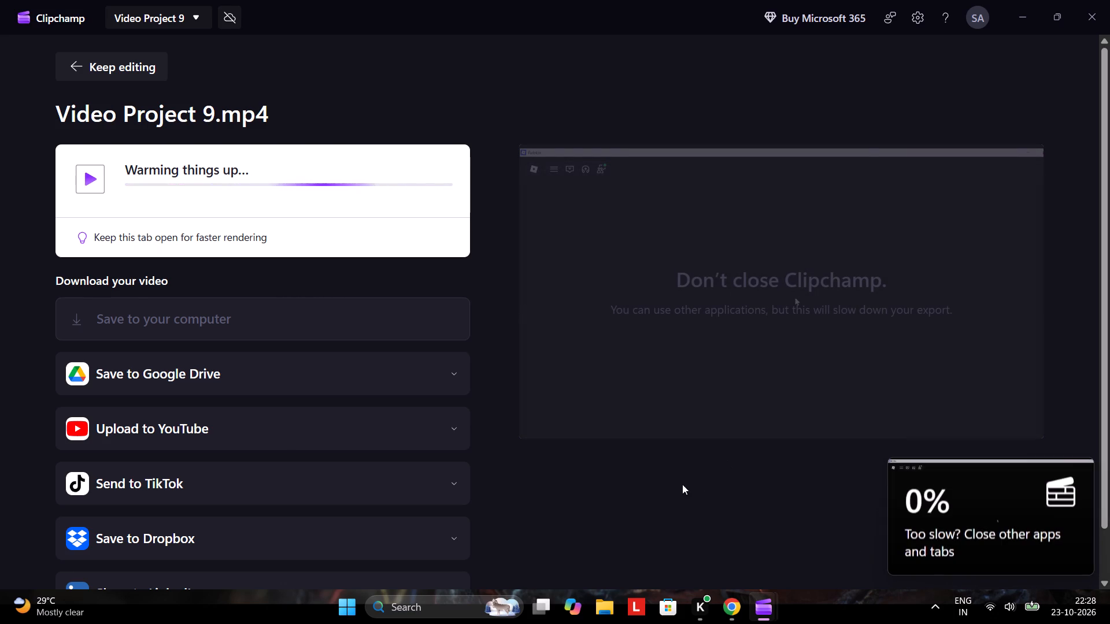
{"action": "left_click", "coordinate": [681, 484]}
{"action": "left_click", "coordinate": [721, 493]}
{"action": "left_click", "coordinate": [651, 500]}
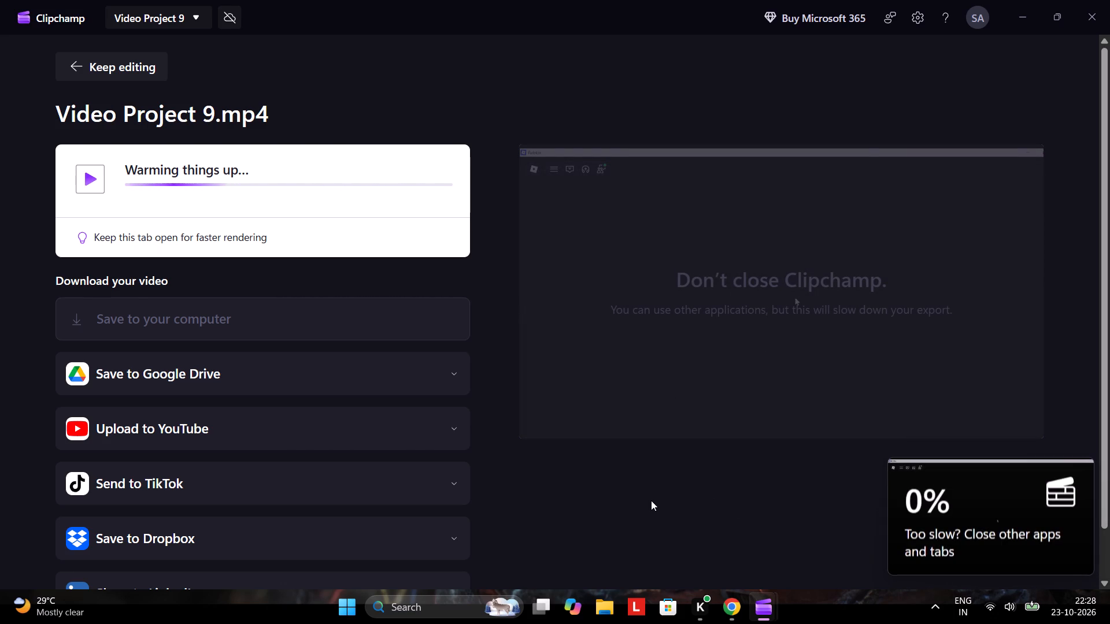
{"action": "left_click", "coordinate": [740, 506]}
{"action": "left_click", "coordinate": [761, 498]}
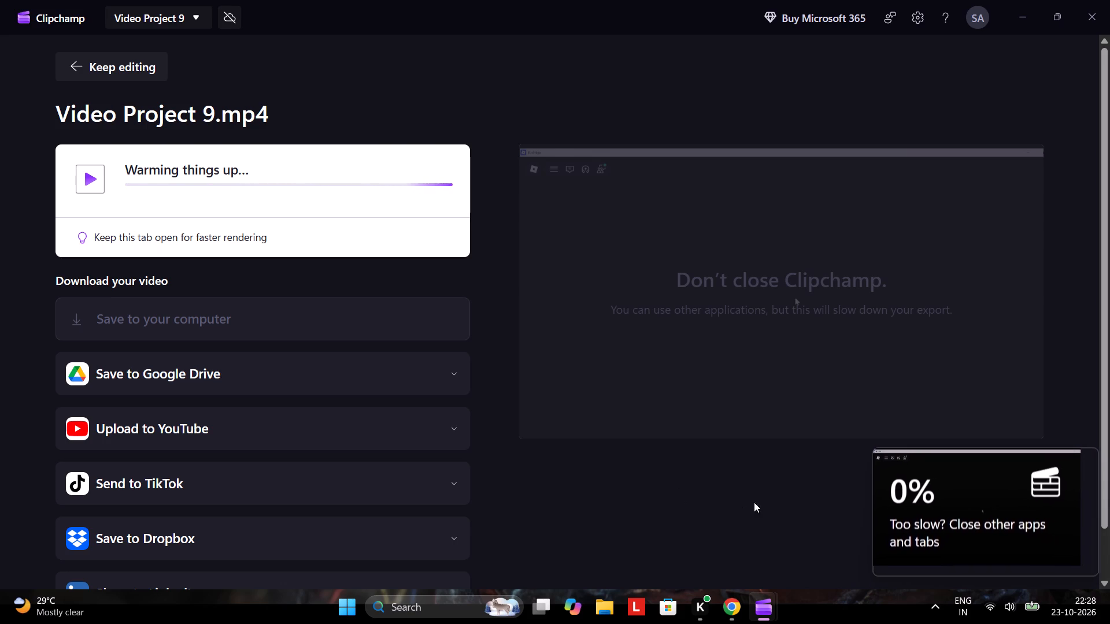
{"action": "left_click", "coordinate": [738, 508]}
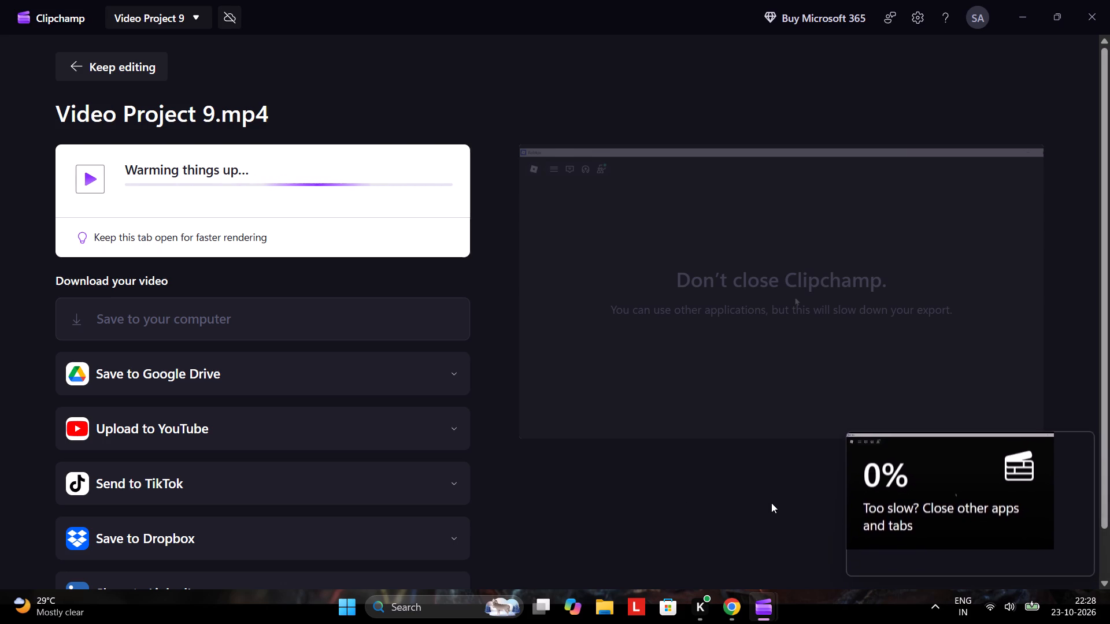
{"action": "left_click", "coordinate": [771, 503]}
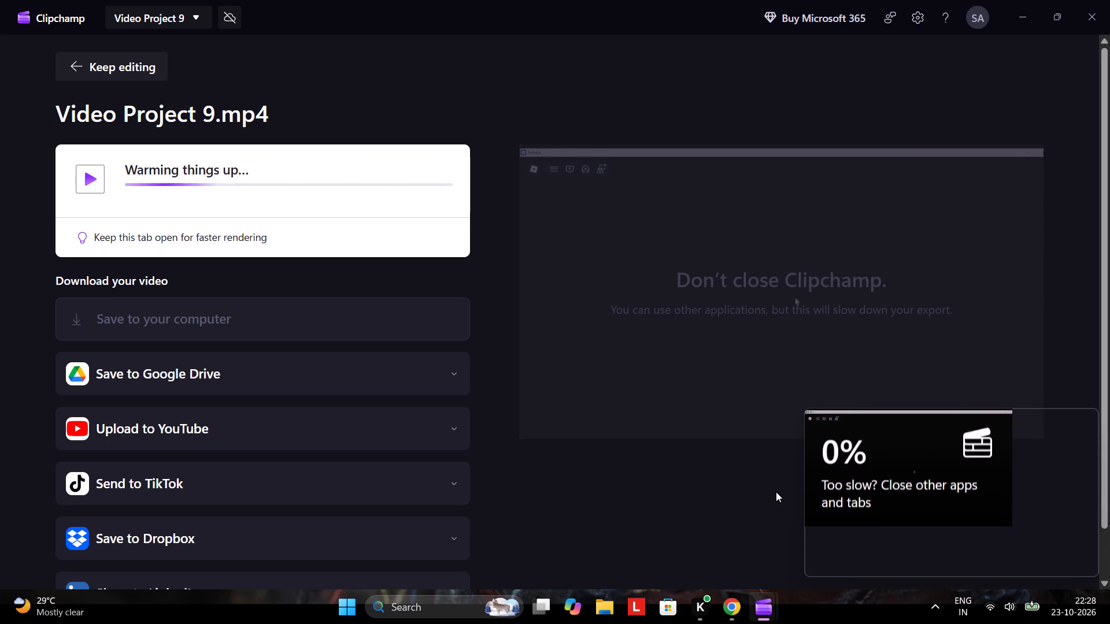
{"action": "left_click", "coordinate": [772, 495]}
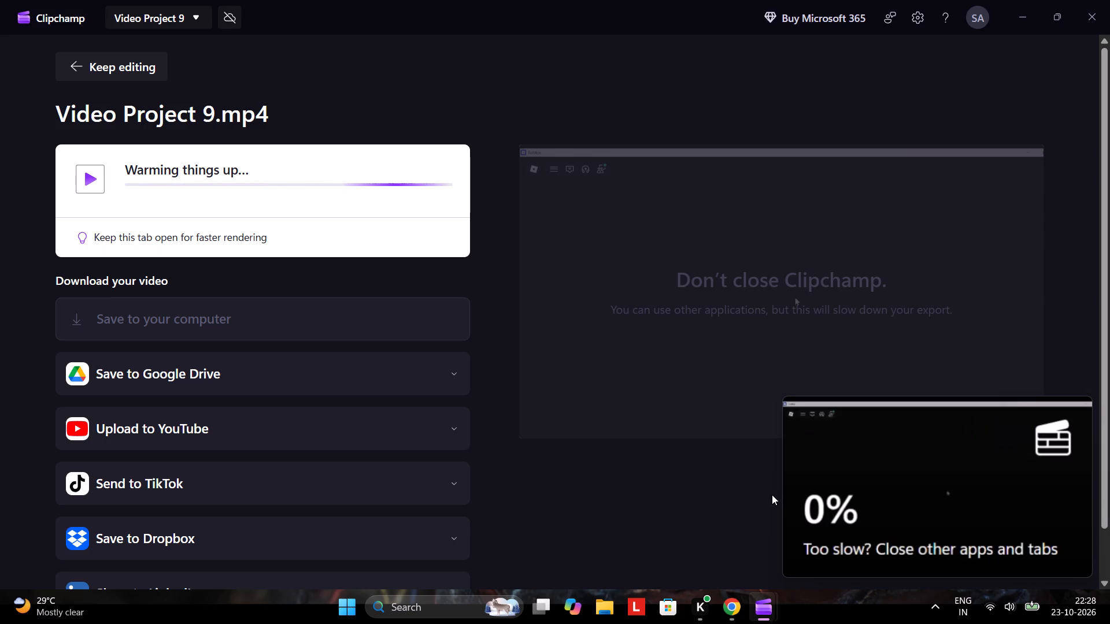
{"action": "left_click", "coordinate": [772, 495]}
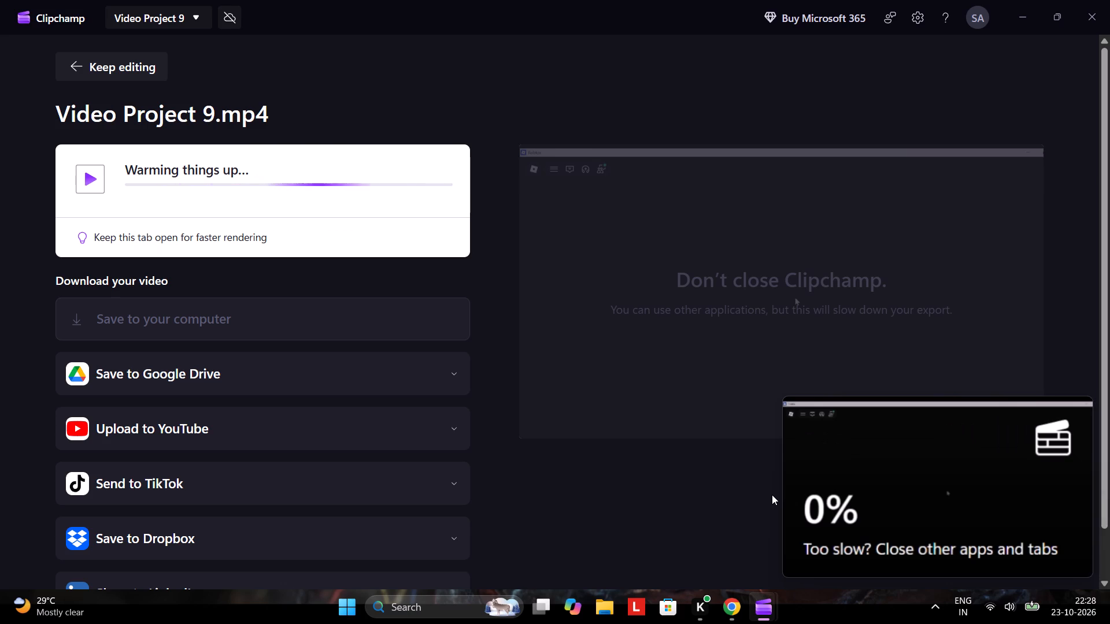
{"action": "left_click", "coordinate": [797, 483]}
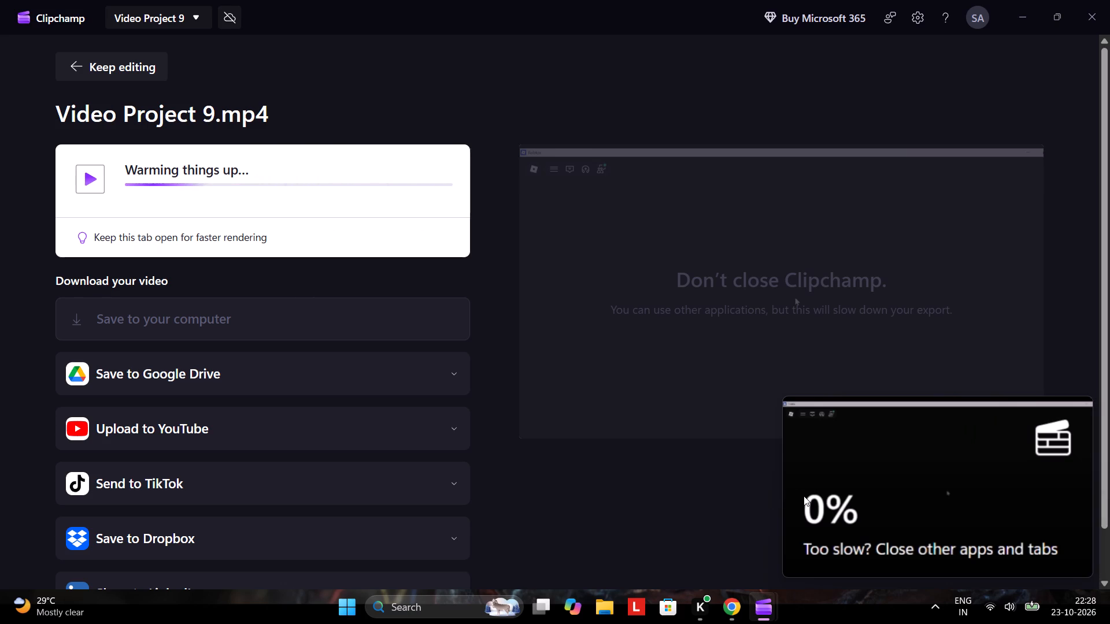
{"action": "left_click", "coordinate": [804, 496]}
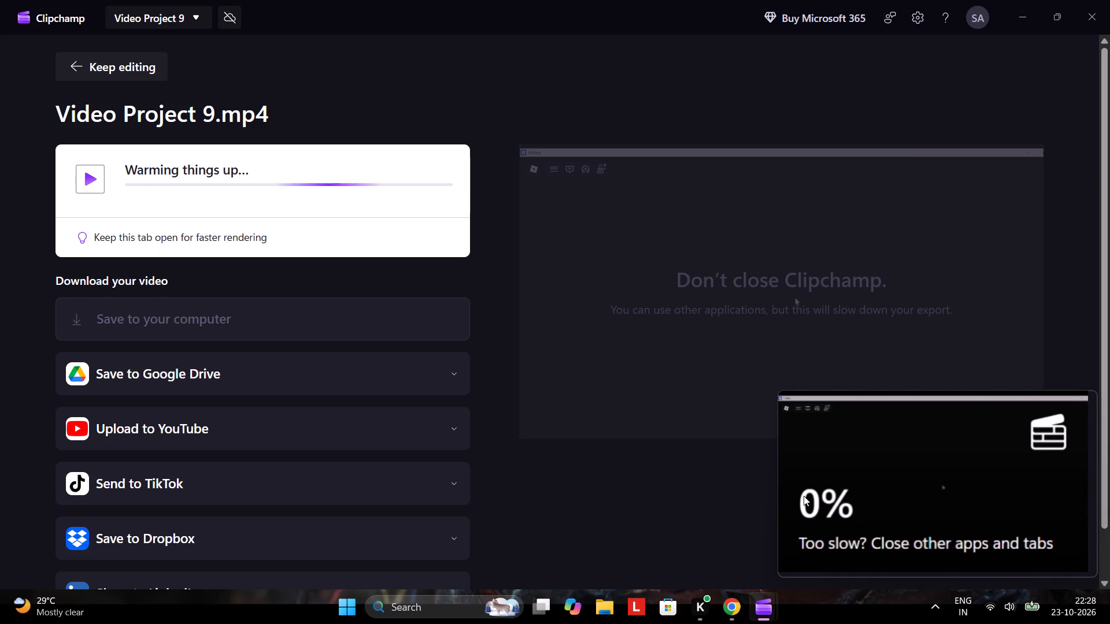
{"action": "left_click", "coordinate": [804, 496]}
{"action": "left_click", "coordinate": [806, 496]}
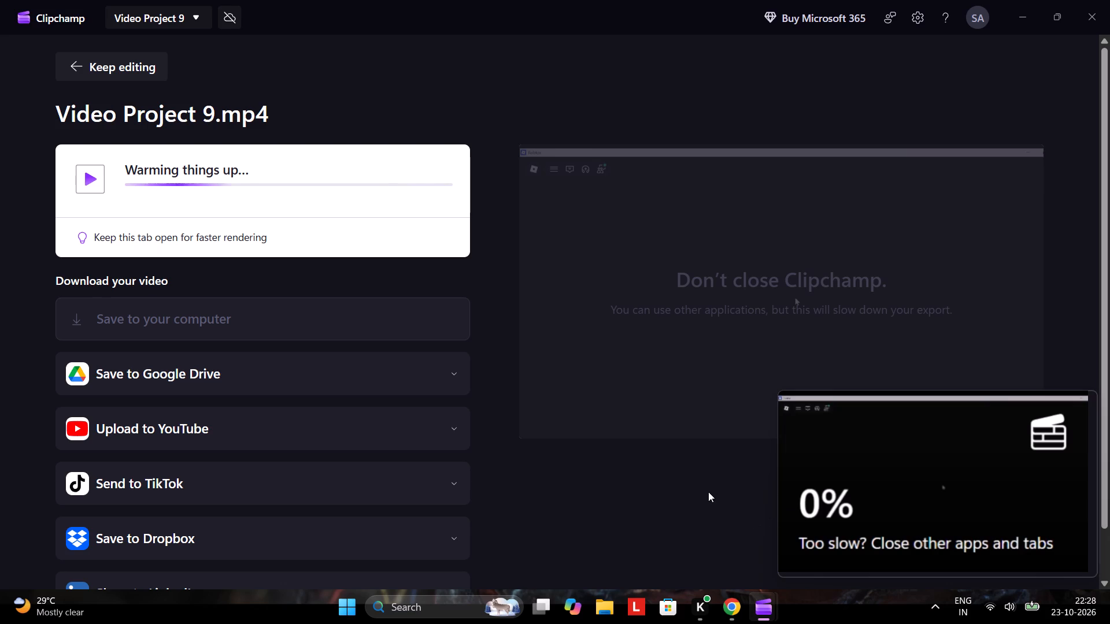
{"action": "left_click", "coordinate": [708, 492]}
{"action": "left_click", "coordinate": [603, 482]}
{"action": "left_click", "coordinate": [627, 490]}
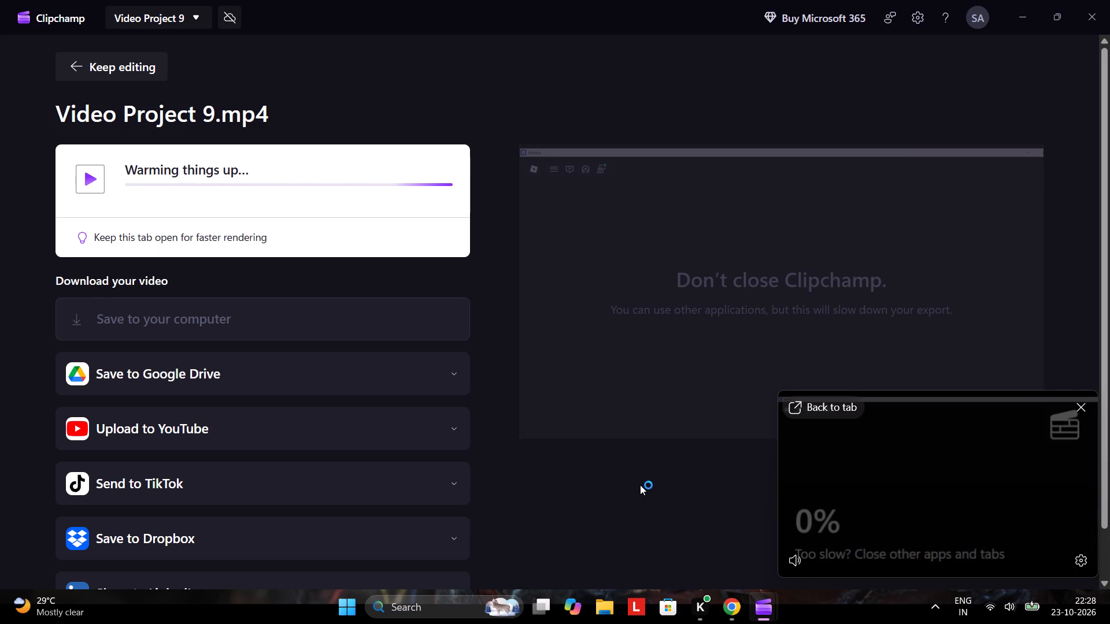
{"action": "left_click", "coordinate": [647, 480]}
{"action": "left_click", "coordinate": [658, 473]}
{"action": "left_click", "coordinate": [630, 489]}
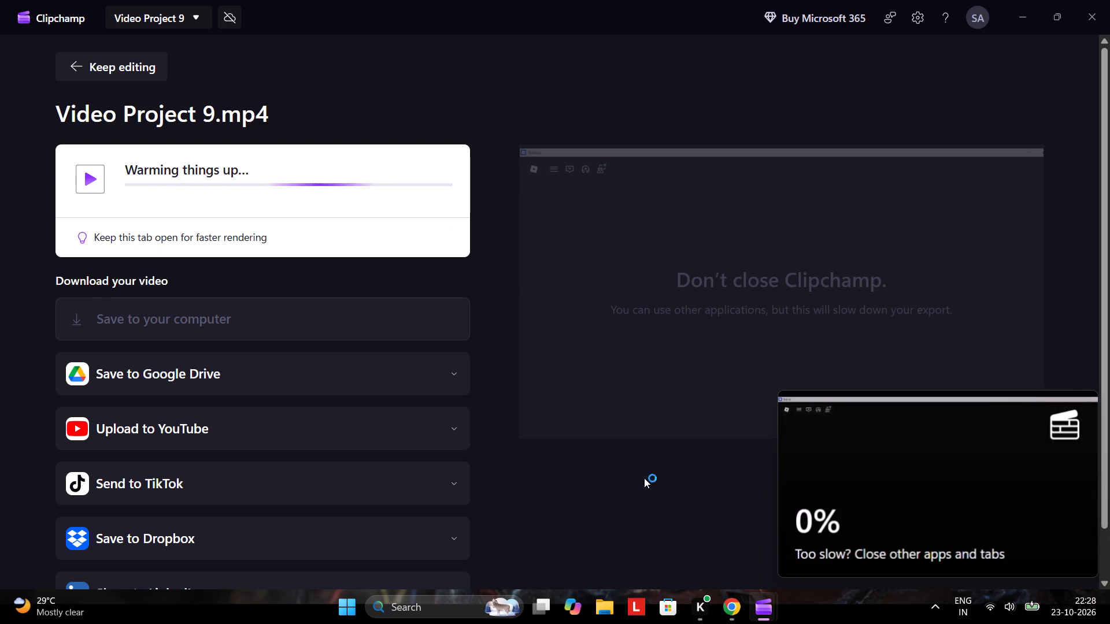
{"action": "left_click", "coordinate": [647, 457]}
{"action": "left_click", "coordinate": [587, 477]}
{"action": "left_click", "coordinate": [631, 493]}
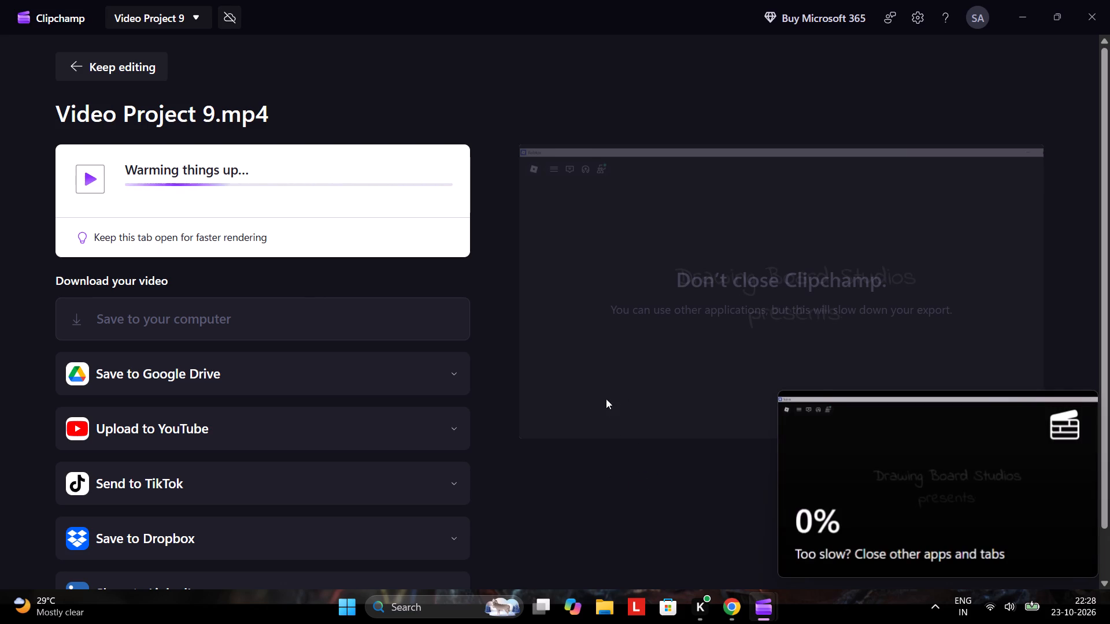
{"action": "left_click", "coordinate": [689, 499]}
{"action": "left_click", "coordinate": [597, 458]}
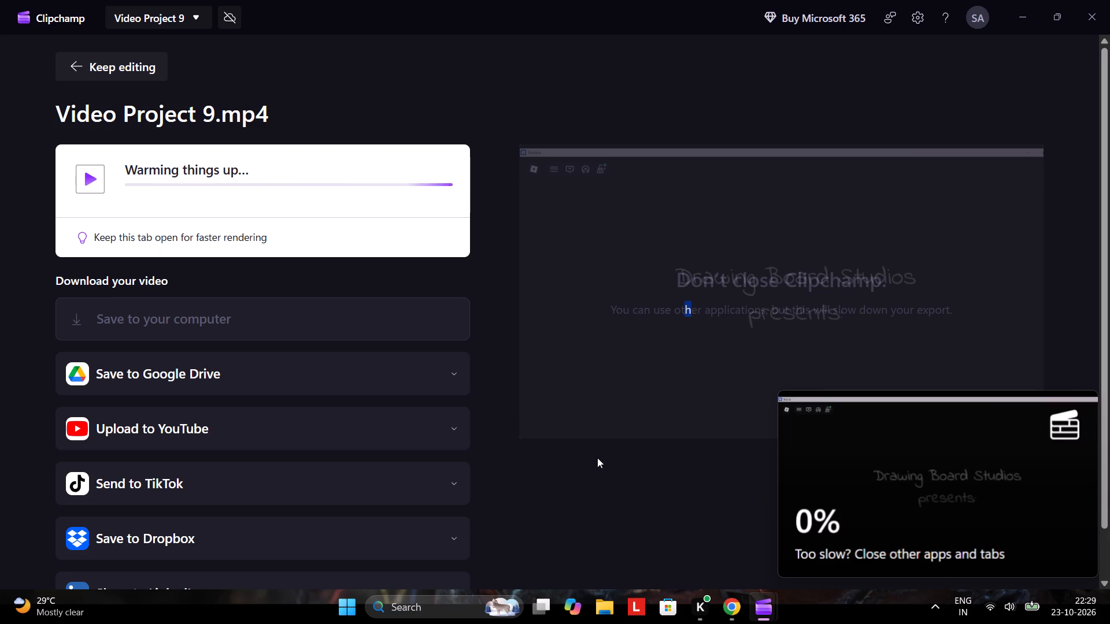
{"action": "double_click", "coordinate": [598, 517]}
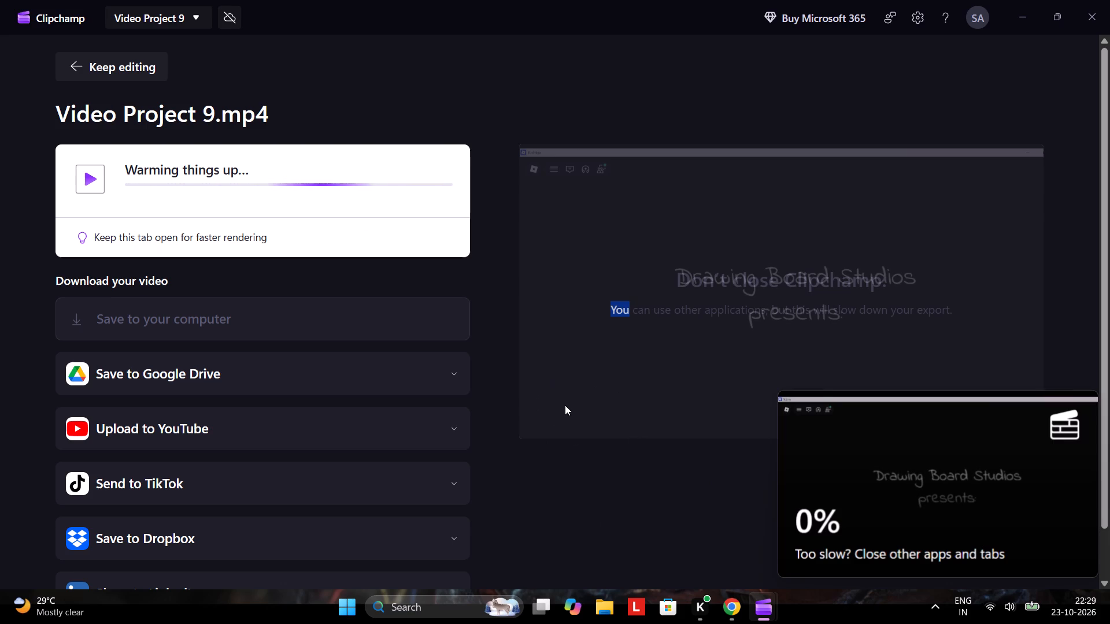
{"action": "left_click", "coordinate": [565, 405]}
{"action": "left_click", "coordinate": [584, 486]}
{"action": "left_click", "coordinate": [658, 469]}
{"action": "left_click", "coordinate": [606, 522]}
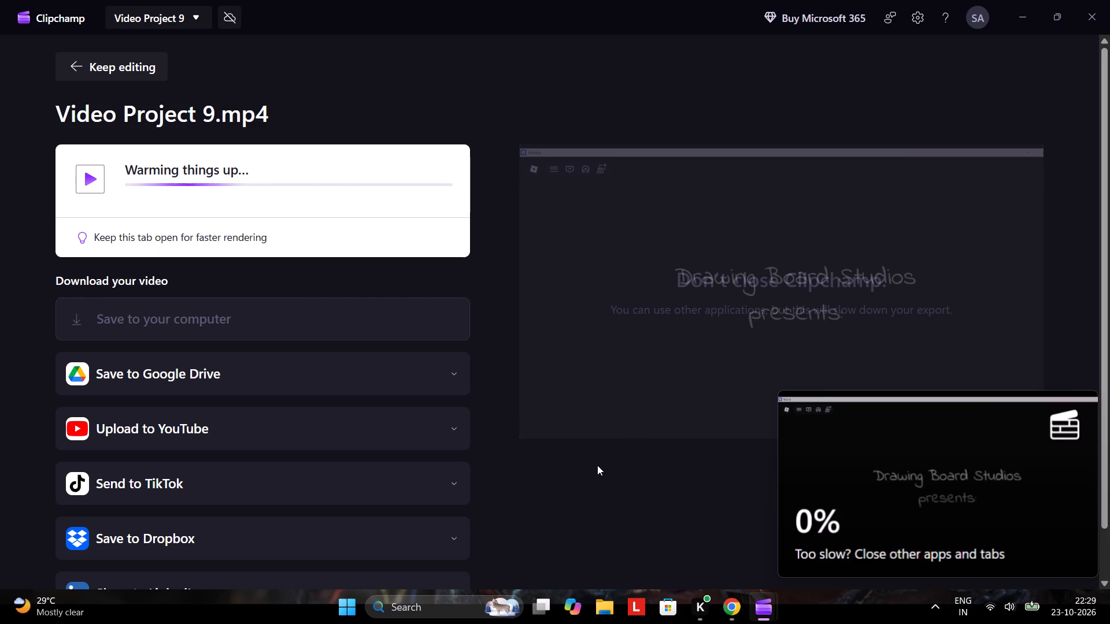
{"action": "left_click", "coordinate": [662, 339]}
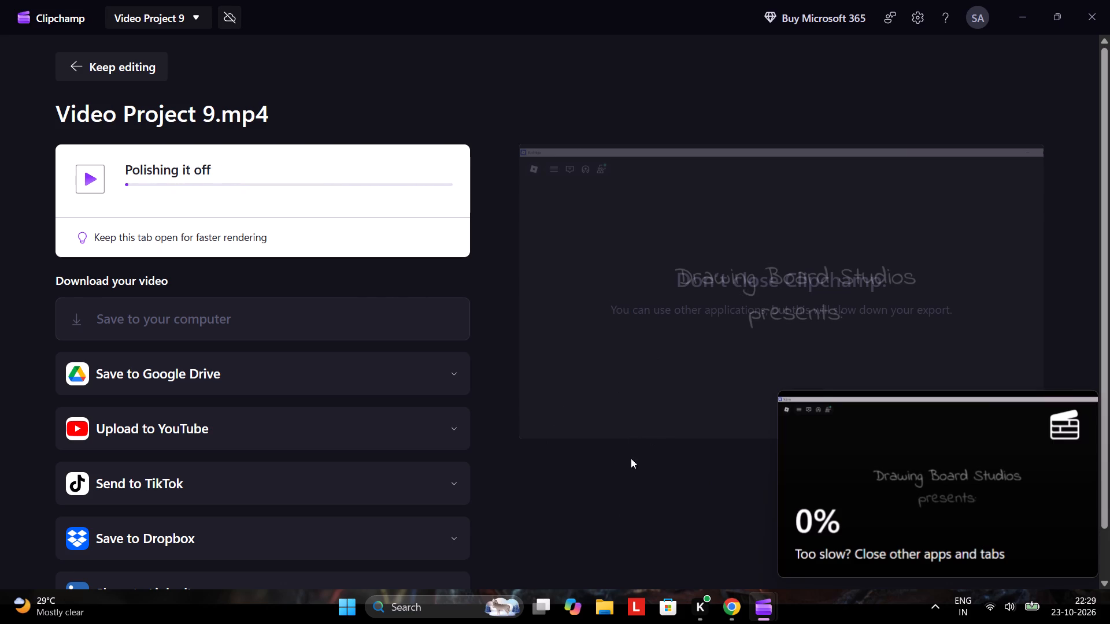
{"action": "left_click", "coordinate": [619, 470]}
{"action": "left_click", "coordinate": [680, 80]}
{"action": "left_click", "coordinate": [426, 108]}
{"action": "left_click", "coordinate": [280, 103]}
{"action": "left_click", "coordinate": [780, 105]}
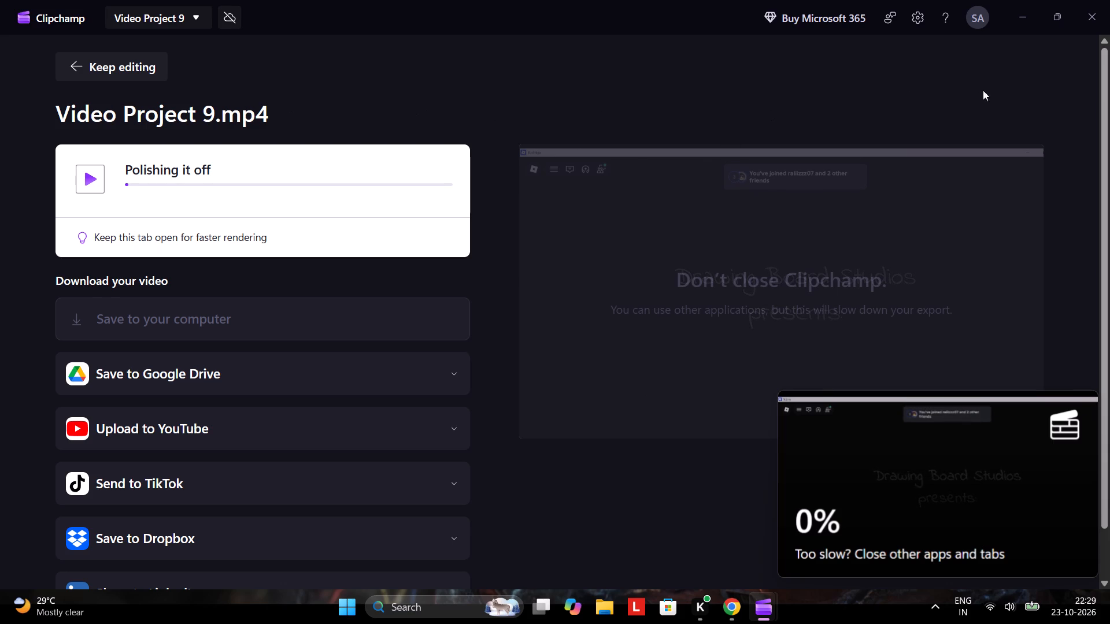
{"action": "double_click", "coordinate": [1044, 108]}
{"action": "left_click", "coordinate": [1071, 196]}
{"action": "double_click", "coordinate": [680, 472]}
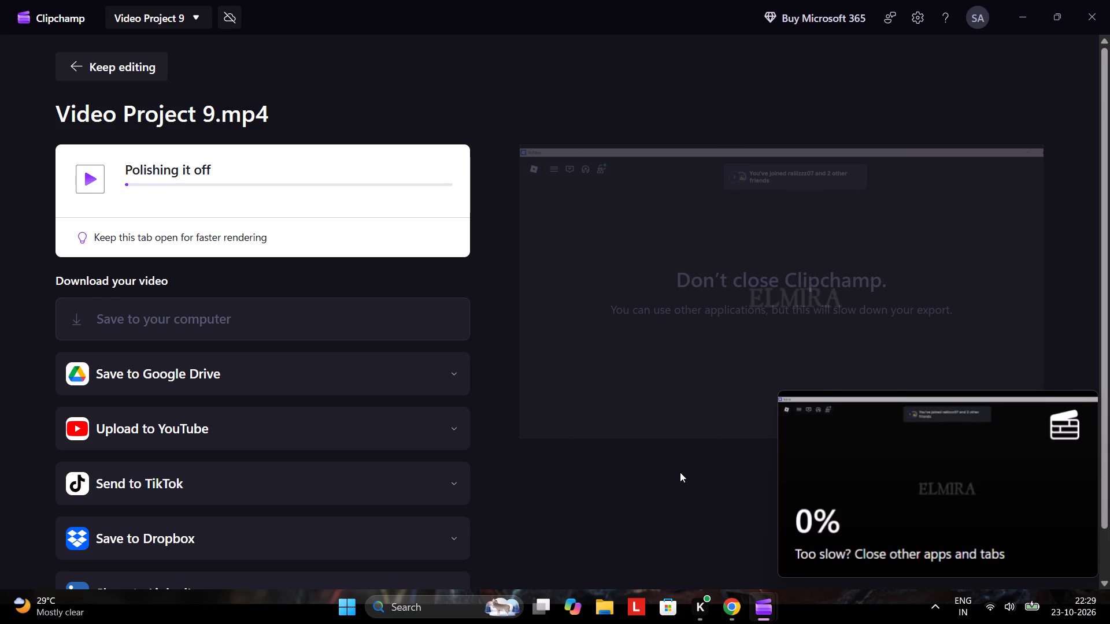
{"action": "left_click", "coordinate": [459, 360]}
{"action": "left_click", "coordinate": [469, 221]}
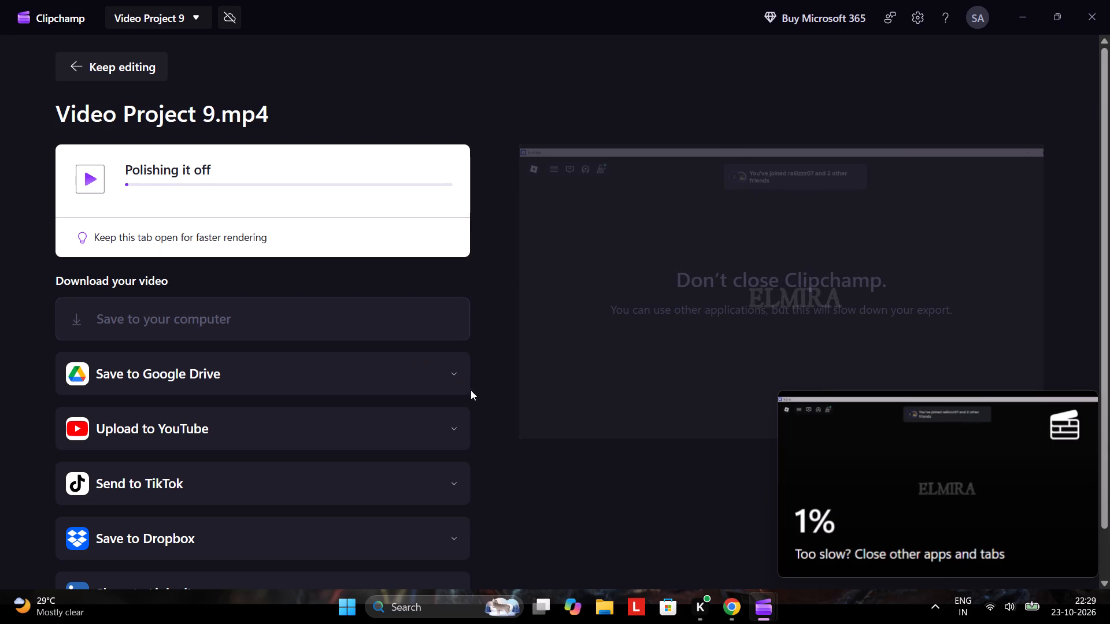
Look through the Google Drive, YouTube, TikTok, Dropbox and LinkedIn sharing options for the exporting video.
{"action": "left_click", "coordinate": [458, 381]}
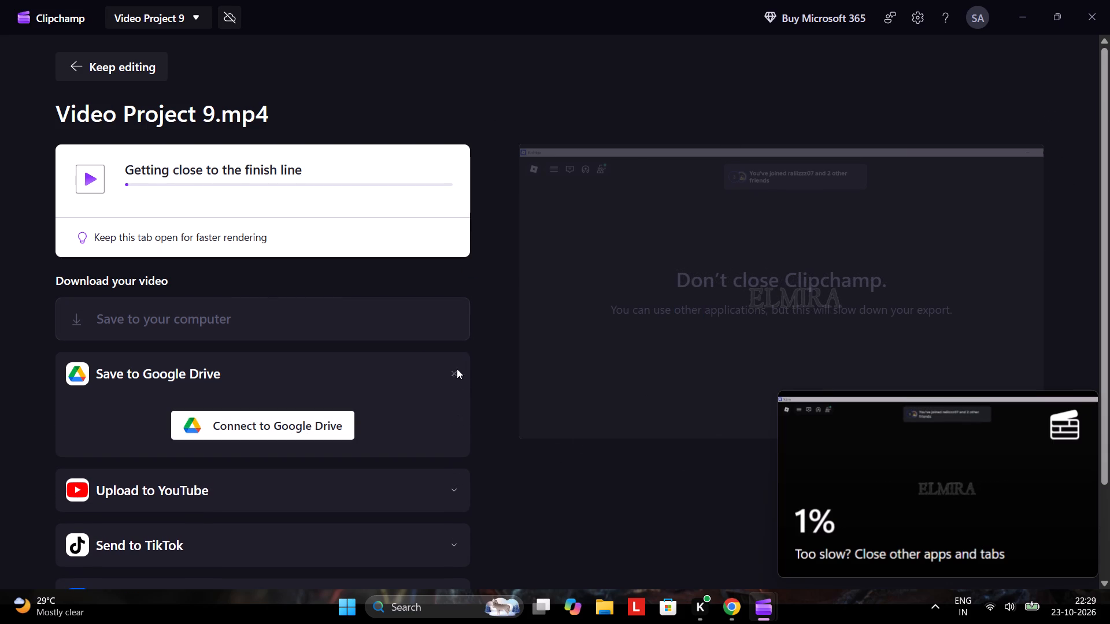
{"action": "left_click", "coordinate": [453, 371]}
{"action": "left_click", "coordinate": [460, 431]}
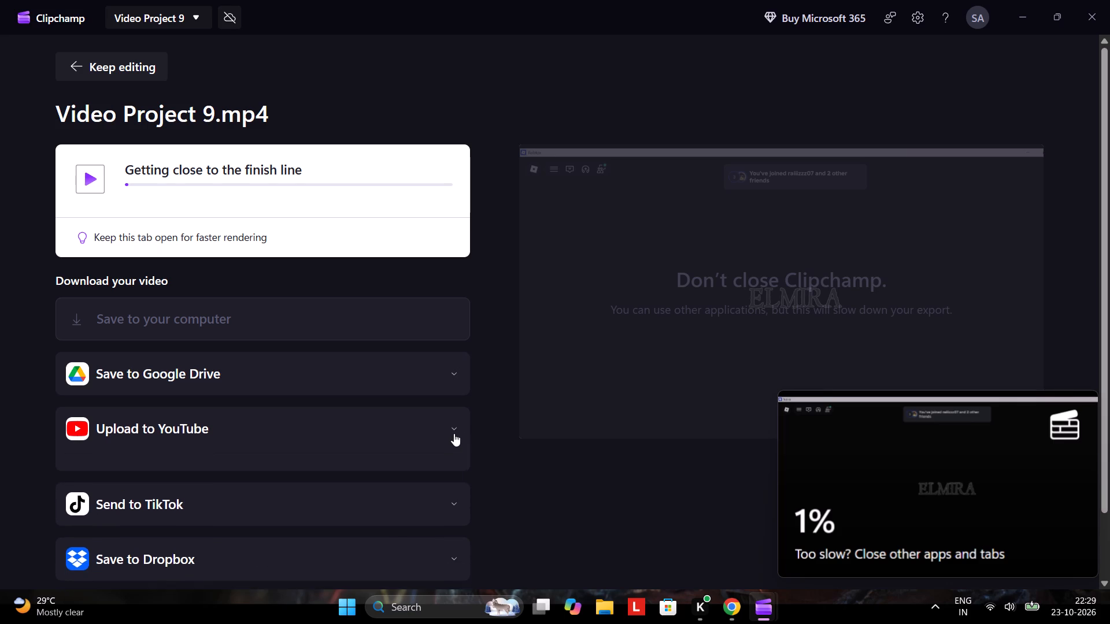
{"action": "left_click", "coordinate": [454, 433]}
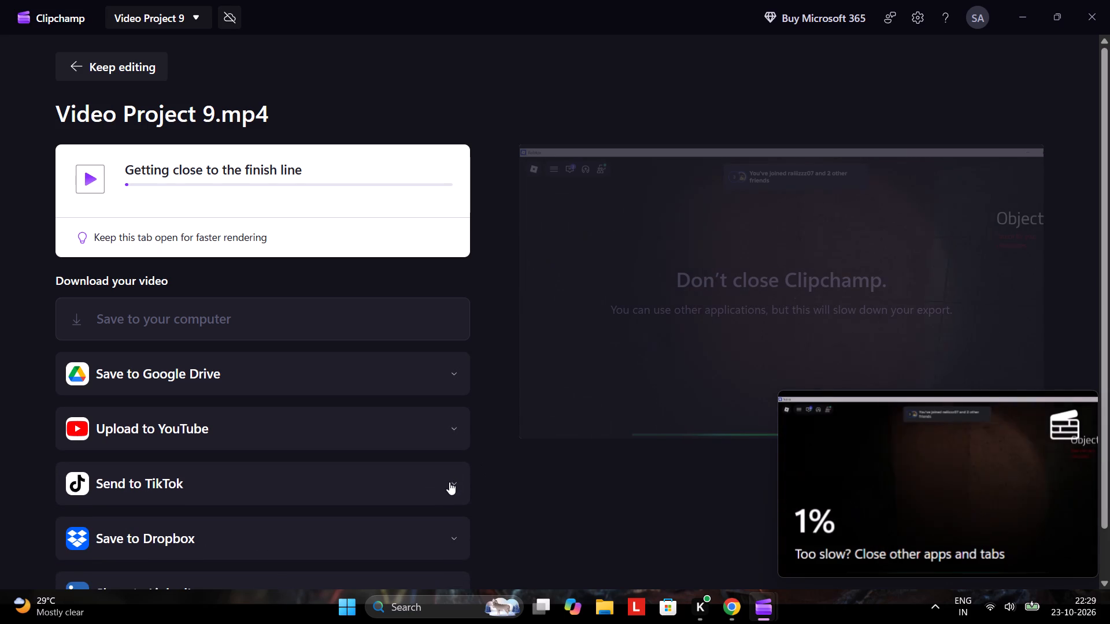
{"action": "left_click", "coordinate": [449, 482]}
{"action": "left_click", "coordinate": [450, 489]}
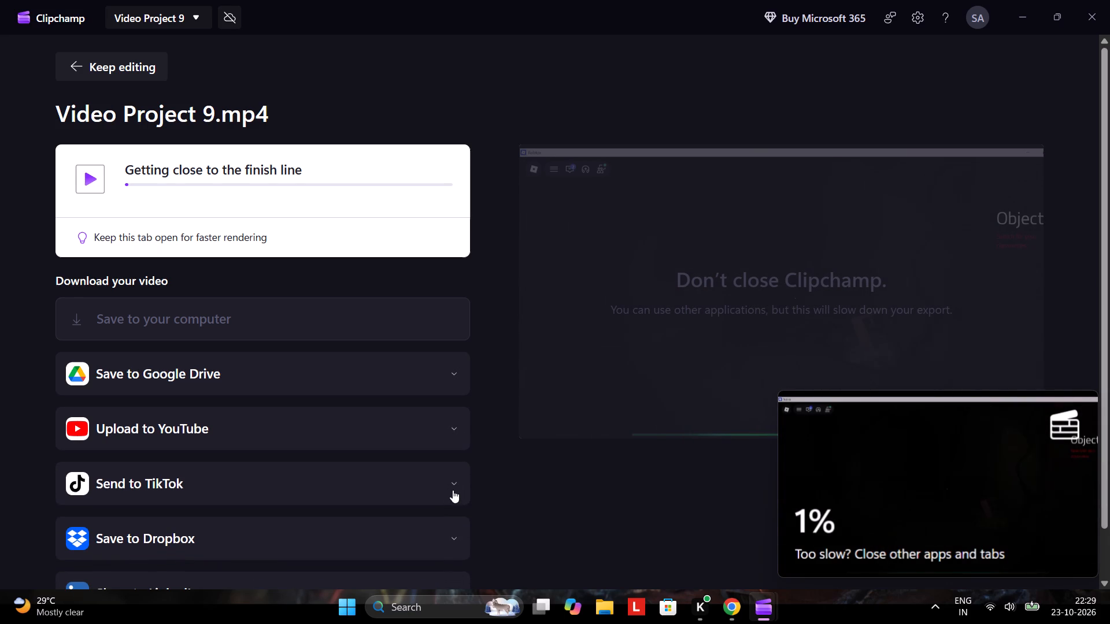
{"action": "left_click", "coordinate": [457, 541]}
{"action": "left_click", "coordinate": [460, 541]}
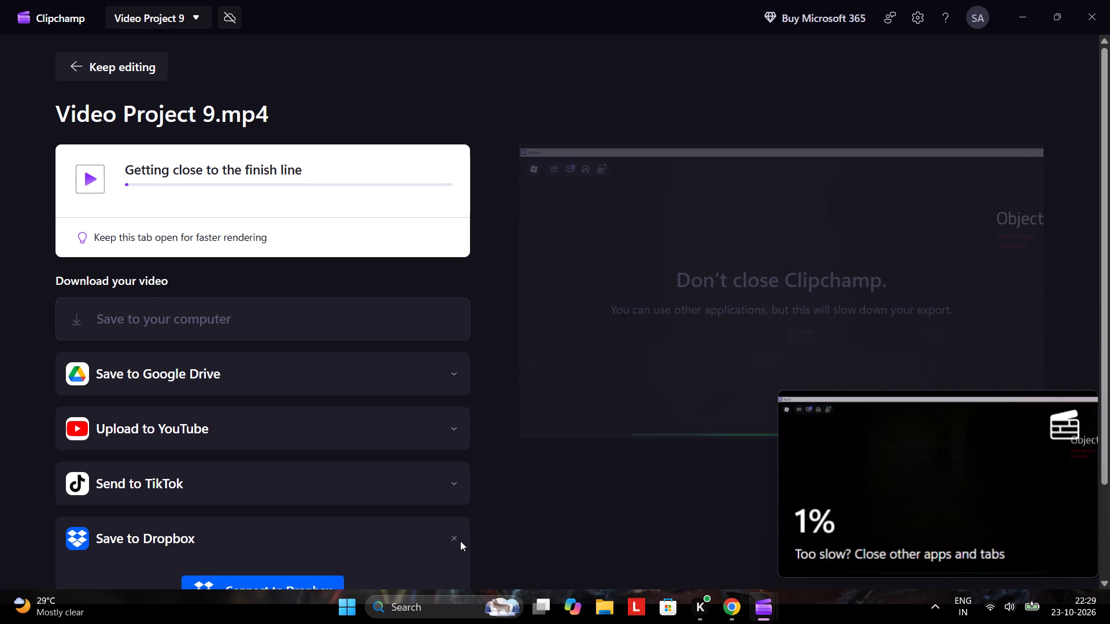
{"action": "scroll", "coordinate": [460, 541], "scroll_direction": "down", "scroll_amount": 2}
{"action": "left_click", "coordinate": [457, 540]}
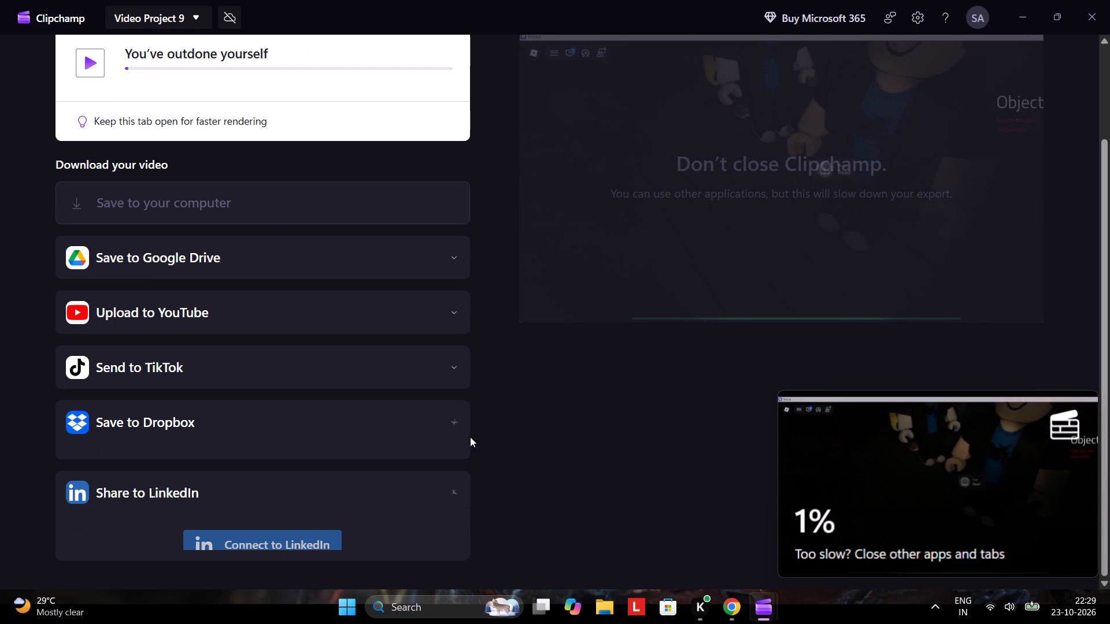
{"action": "left_click", "coordinate": [452, 477]}
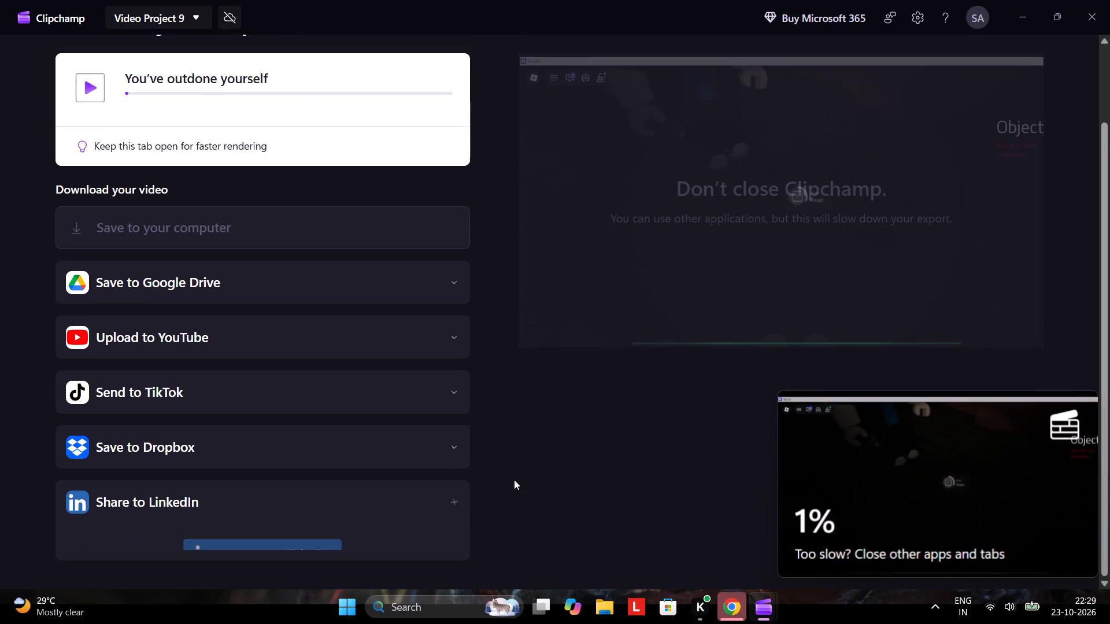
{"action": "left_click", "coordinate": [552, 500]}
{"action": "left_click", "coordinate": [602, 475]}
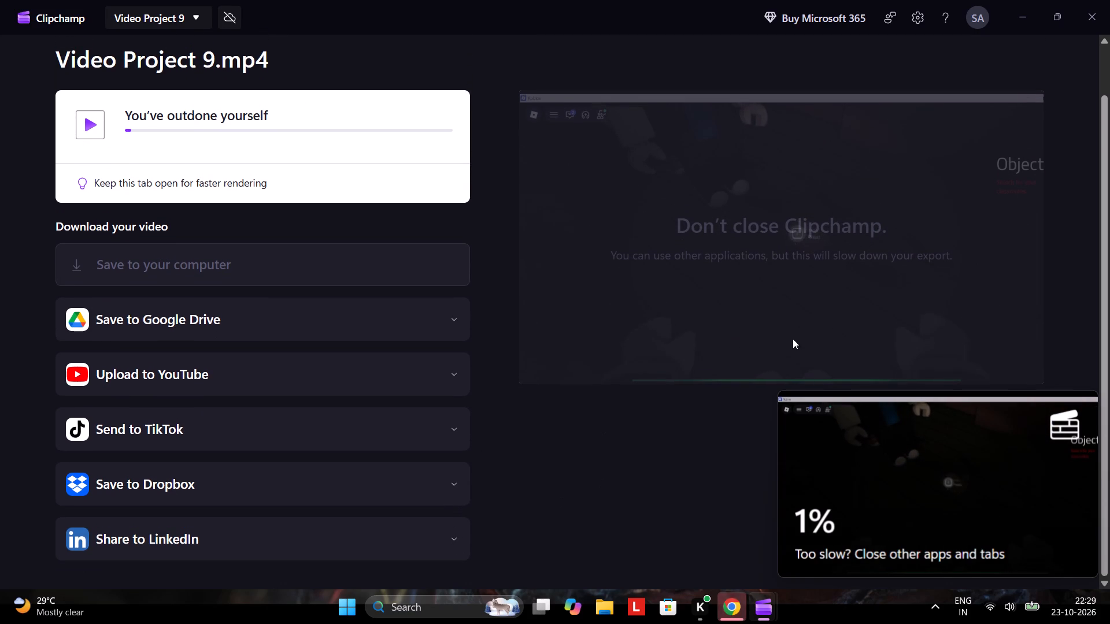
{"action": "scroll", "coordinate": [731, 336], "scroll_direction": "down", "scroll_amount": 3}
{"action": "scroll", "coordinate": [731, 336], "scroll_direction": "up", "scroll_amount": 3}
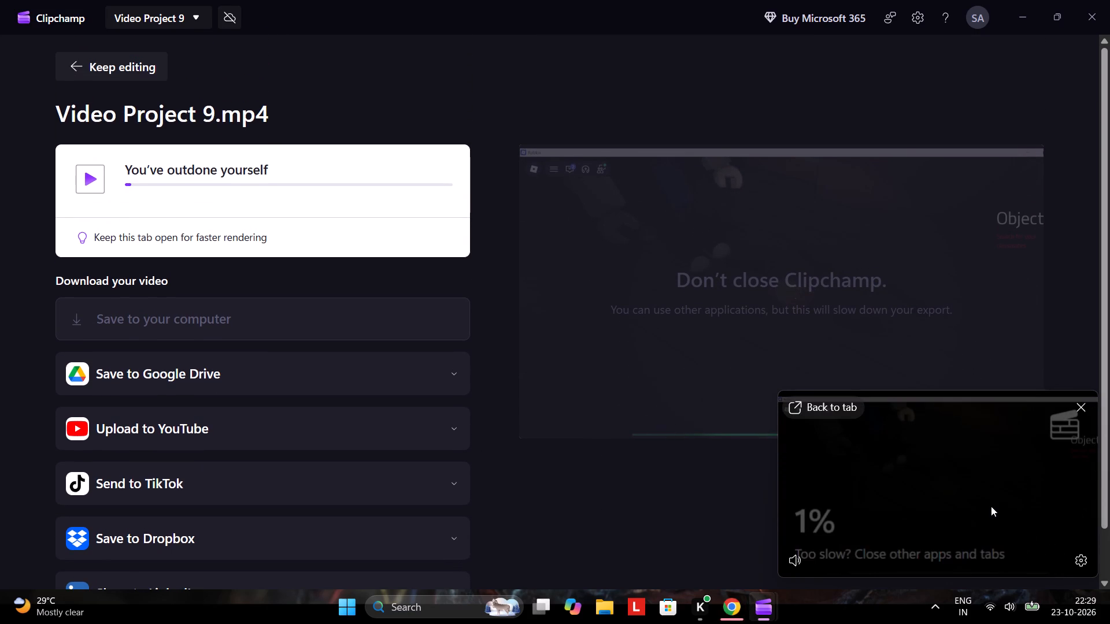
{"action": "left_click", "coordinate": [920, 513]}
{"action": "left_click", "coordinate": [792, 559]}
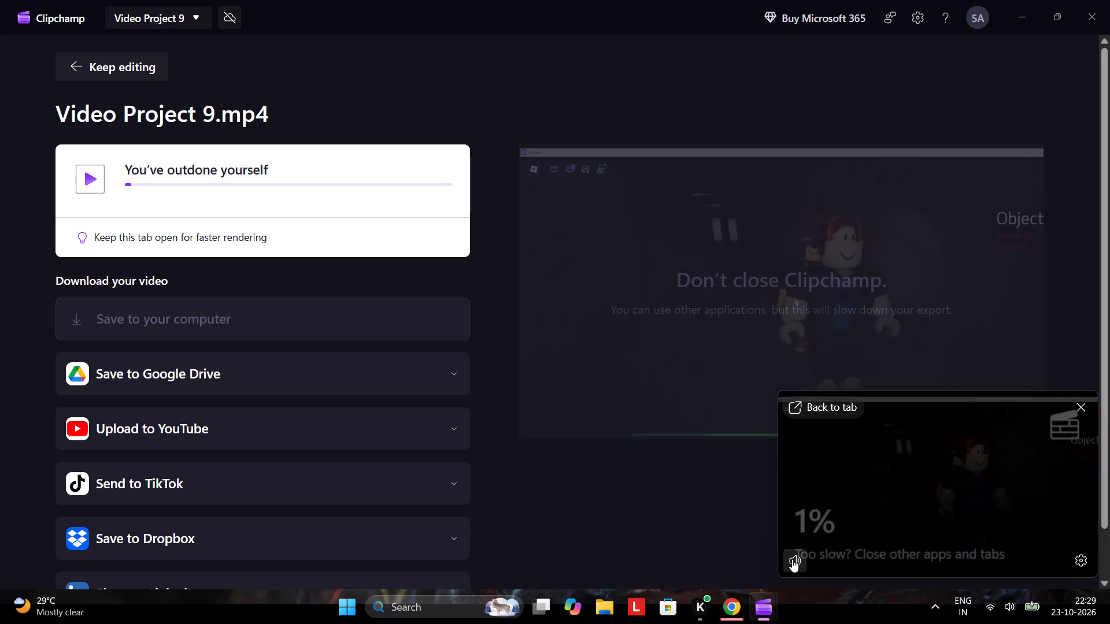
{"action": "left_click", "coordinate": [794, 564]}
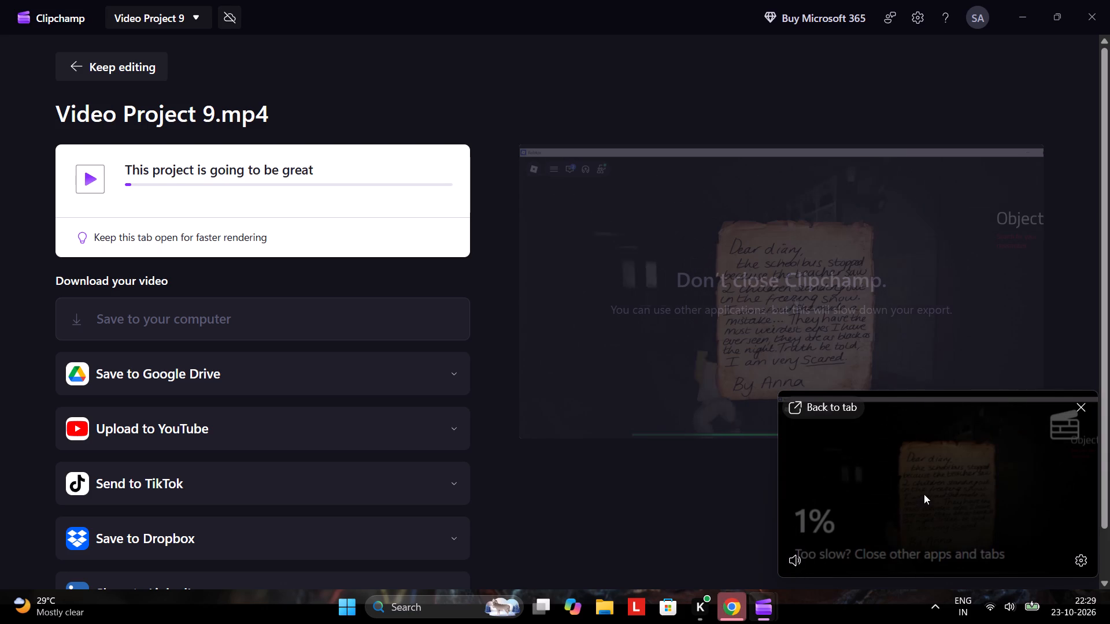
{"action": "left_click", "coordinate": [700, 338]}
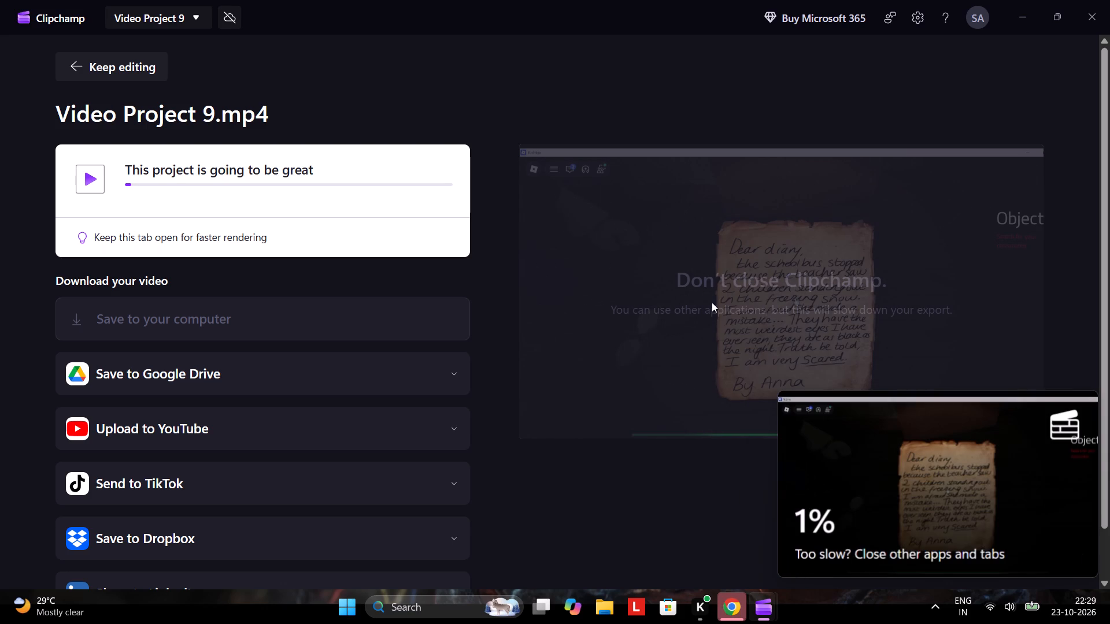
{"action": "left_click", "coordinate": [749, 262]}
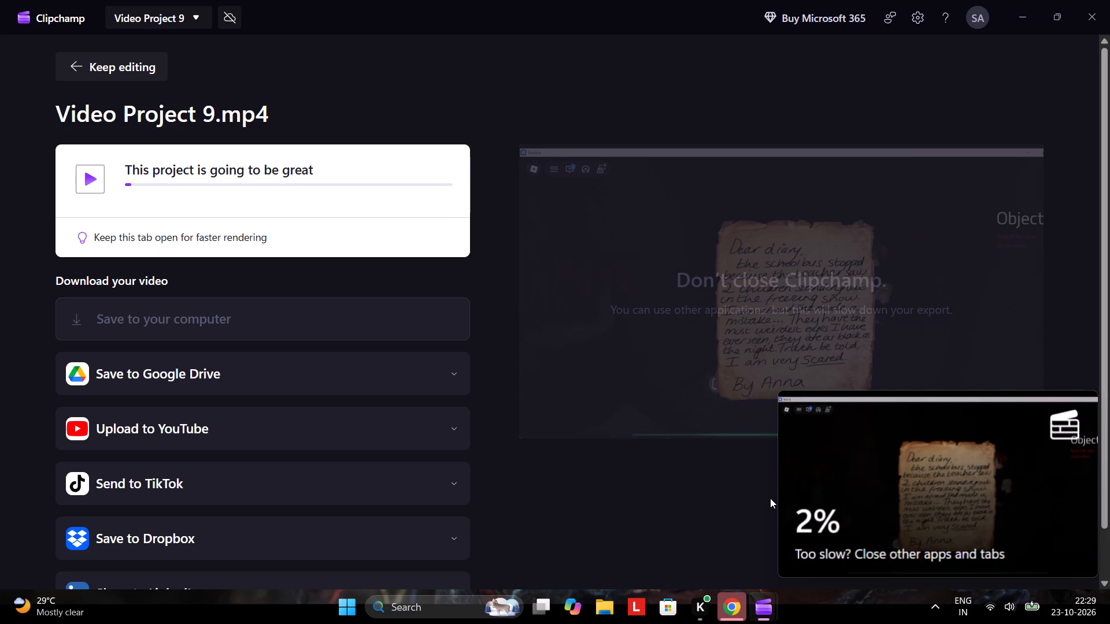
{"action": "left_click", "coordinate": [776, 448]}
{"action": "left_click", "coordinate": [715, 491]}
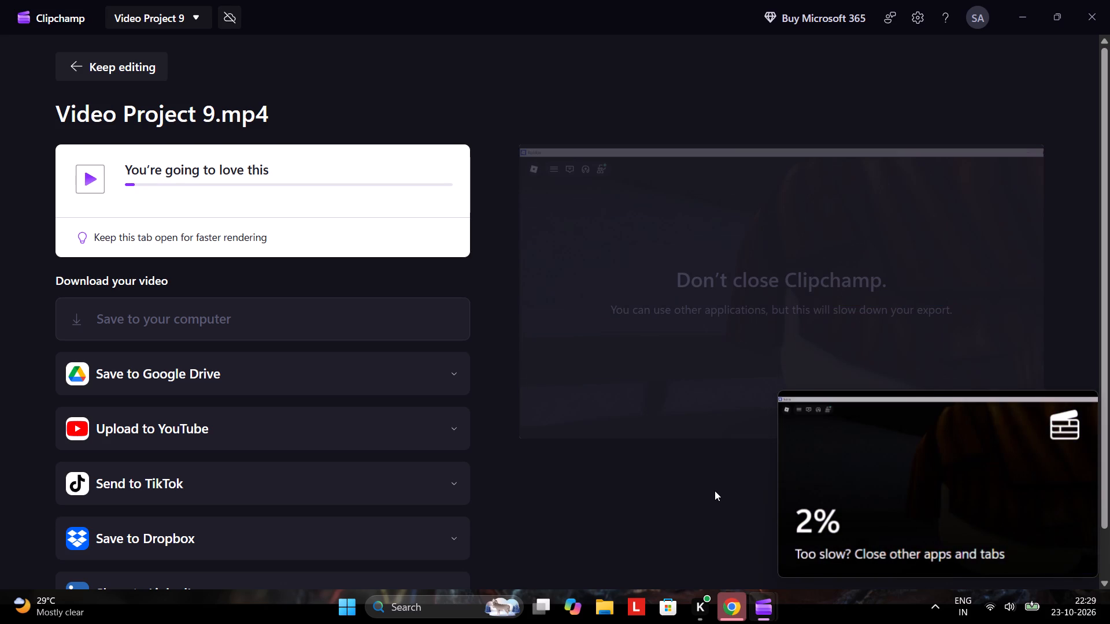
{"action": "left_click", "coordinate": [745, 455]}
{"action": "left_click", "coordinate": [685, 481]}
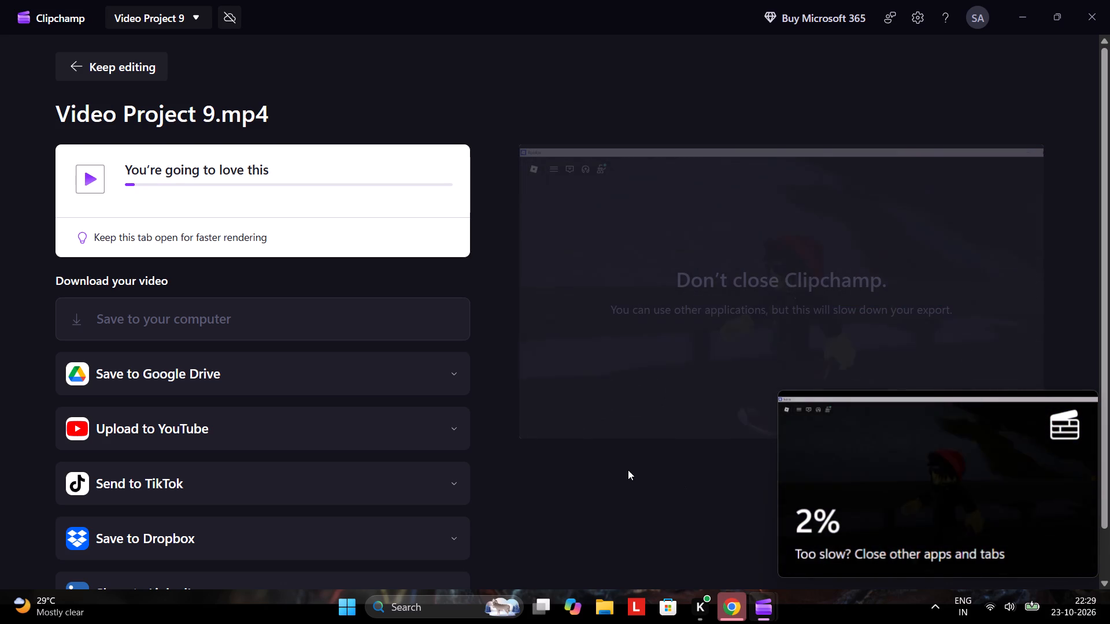